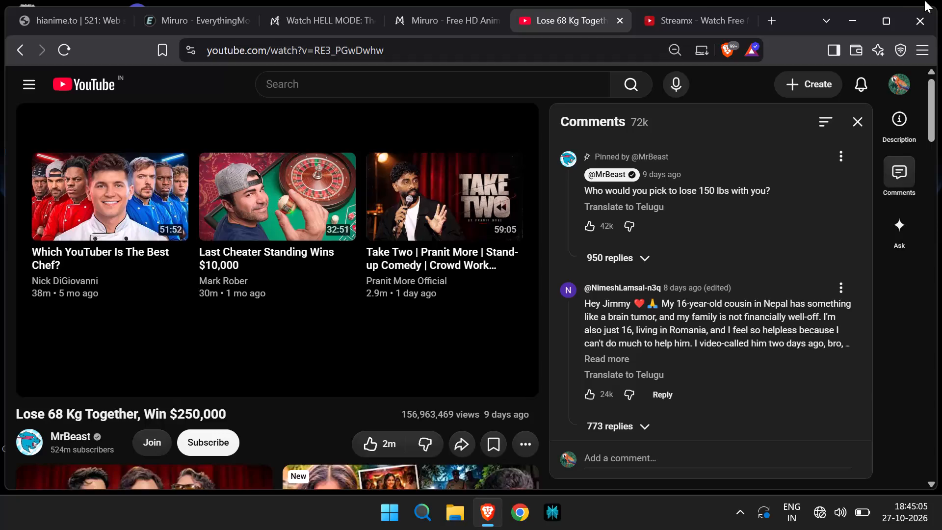
Close the Brave browser window together with all six of its open tabs.
{"action": "left_click", "coordinate": [920, 15]}
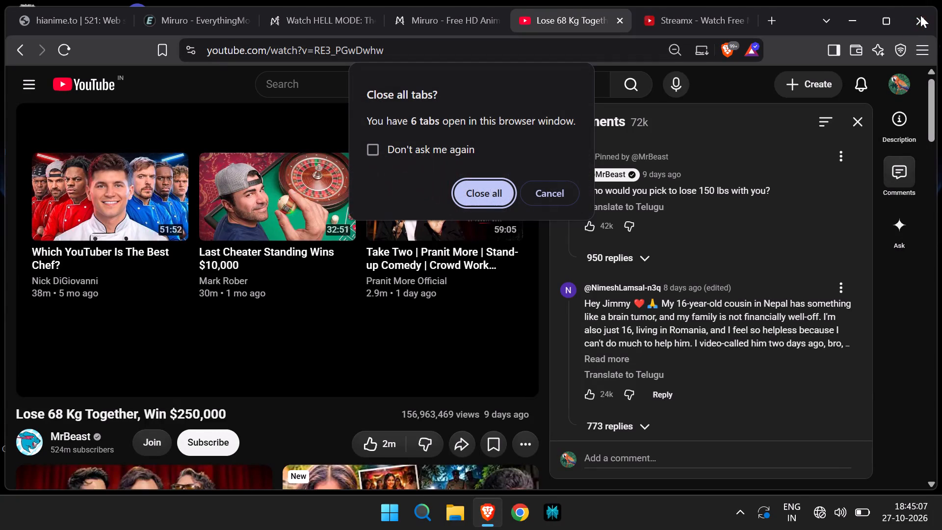
{"action": "triple_click", "coordinate": [918, 18]}
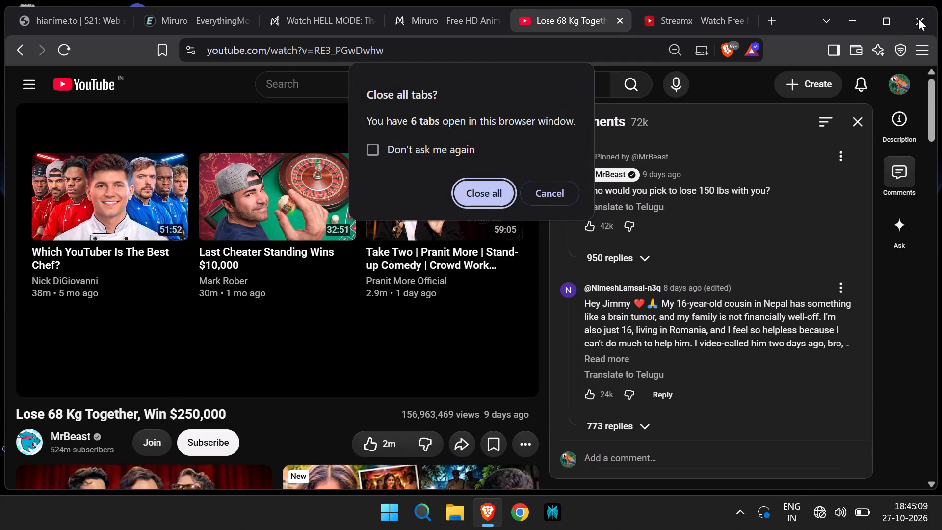
{"action": "triple_click", "coordinate": [918, 18]}
{"action": "left_click", "coordinate": [918, 18]}
{"action": "left_click", "coordinate": [918, 18]}
{"action": "left_click_drag", "start_coordinate": [918, 18], "coordinate": [924, 15]}
{"action": "left_click", "coordinate": [480, 198]}
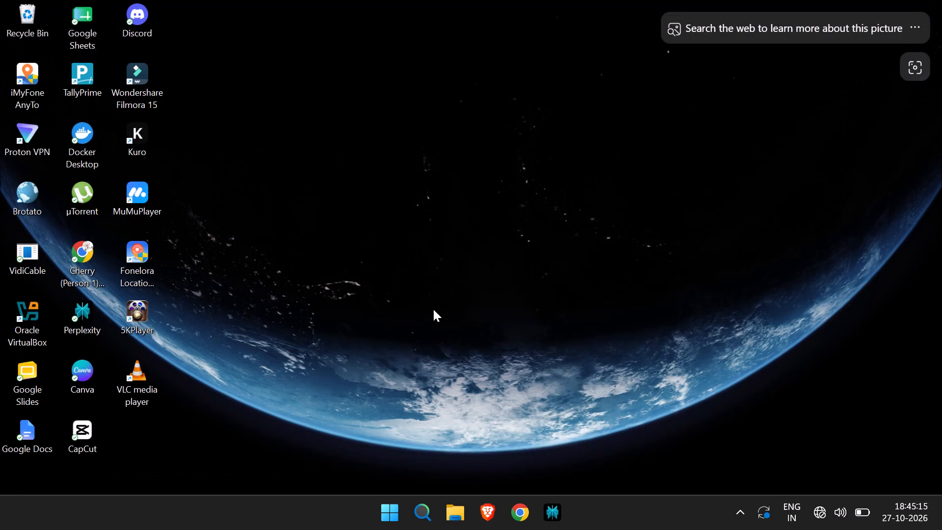
Launch TallyPrime from the recent Windows searches.
{"action": "left_click", "coordinate": [423, 508]}
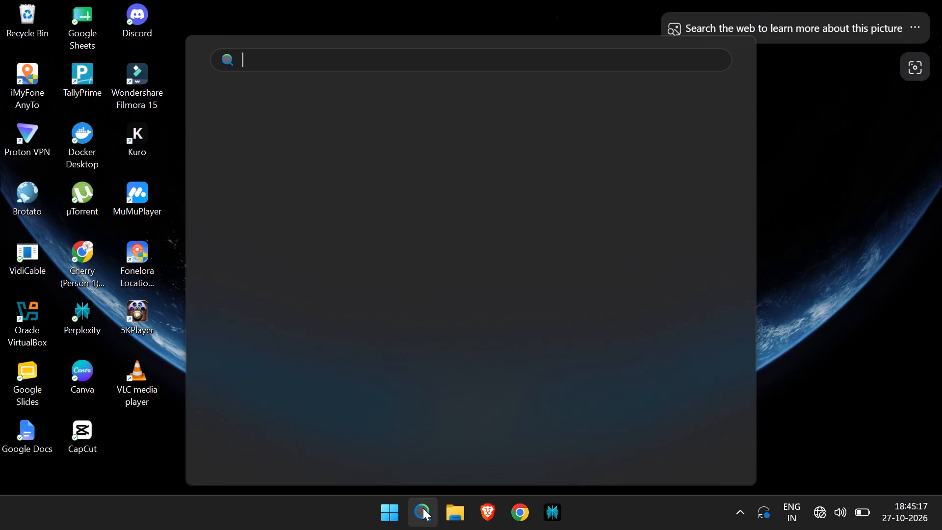
{"action": "left_click", "coordinate": [373, 145]}
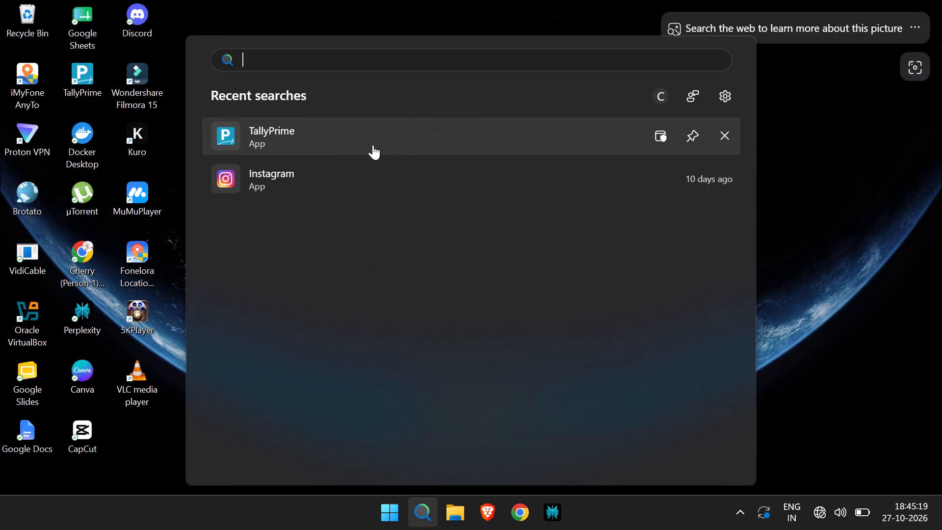
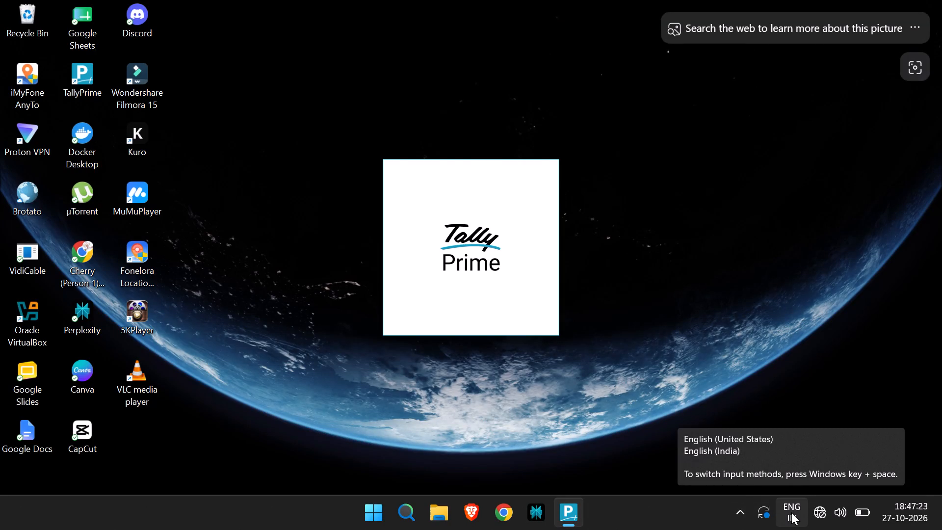
Connect the computer to the first listed secured Wi-Fi network, and return to the TallyPrime startup screen.
{"action": "left_click", "coordinate": [834, 511]}
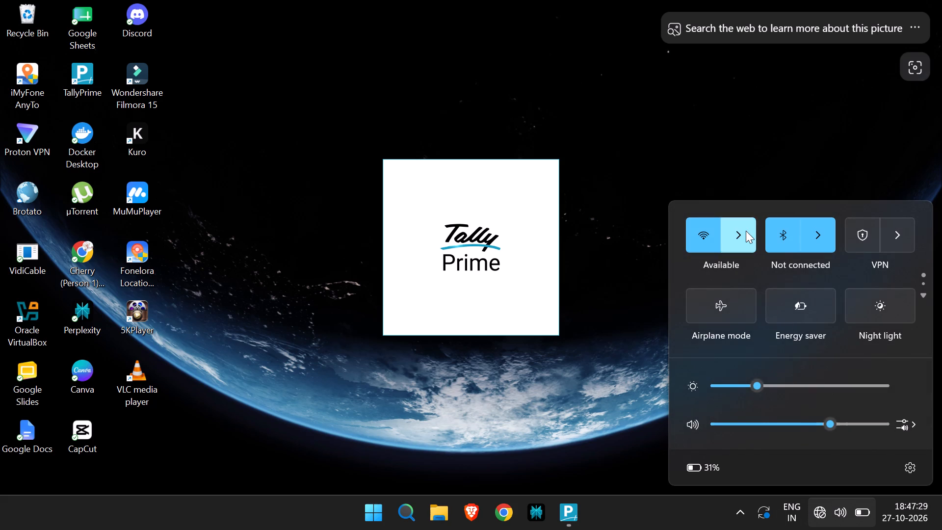
{"action": "left_click", "coordinate": [746, 231]}
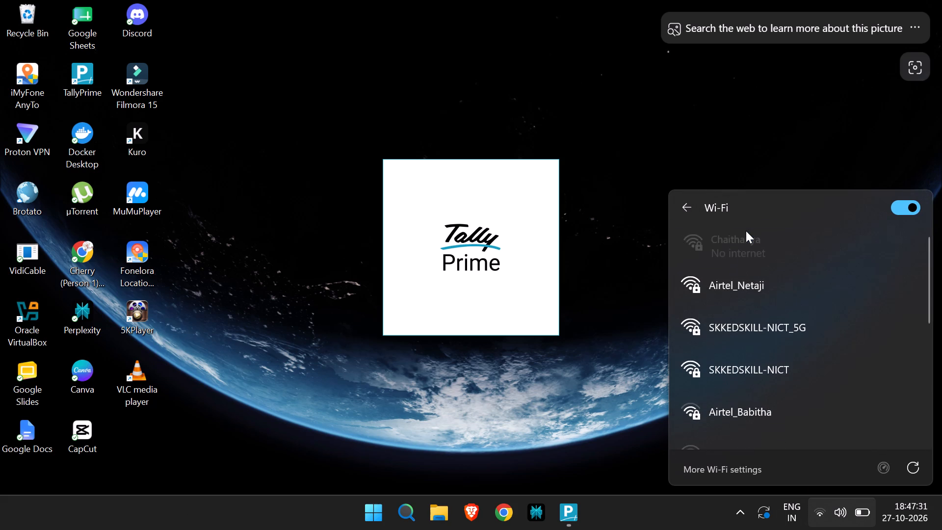
{"action": "double_click", "coordinate": [744, 238]}
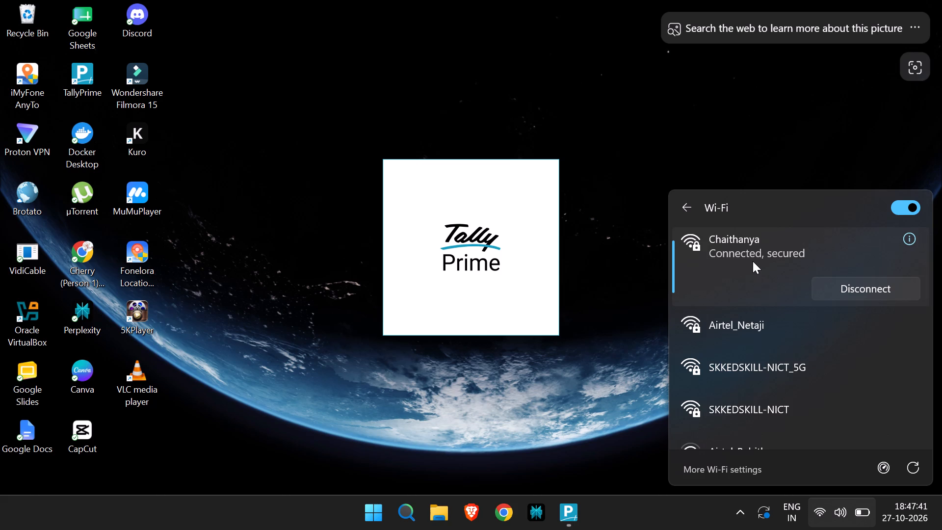
{"action": "left_click", "coordinate": [555, 224]}
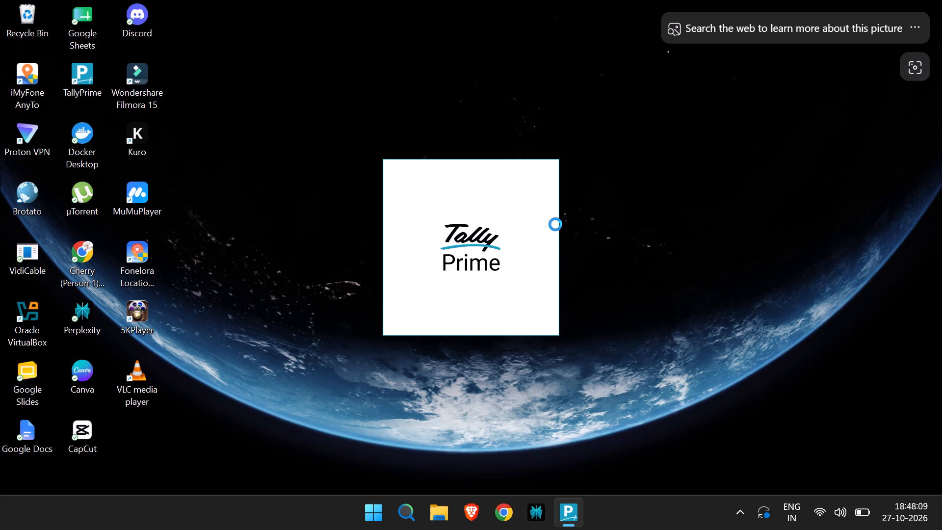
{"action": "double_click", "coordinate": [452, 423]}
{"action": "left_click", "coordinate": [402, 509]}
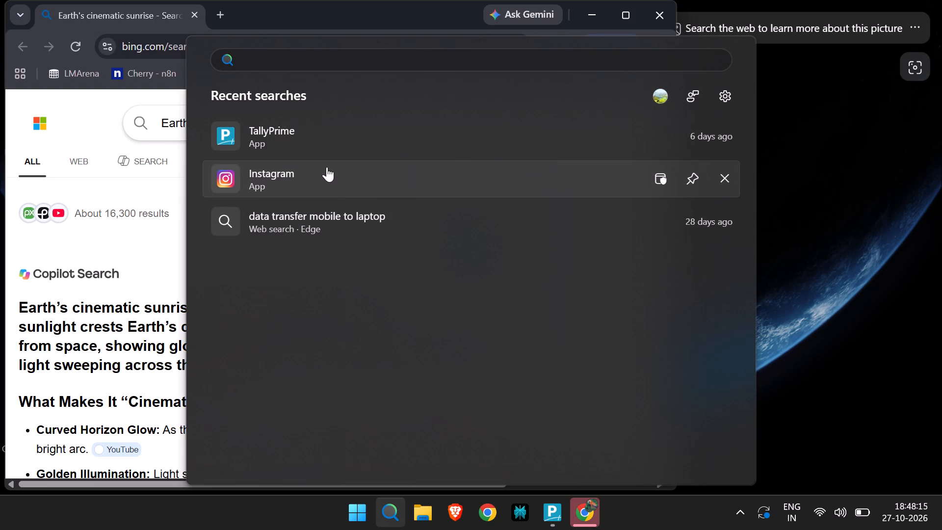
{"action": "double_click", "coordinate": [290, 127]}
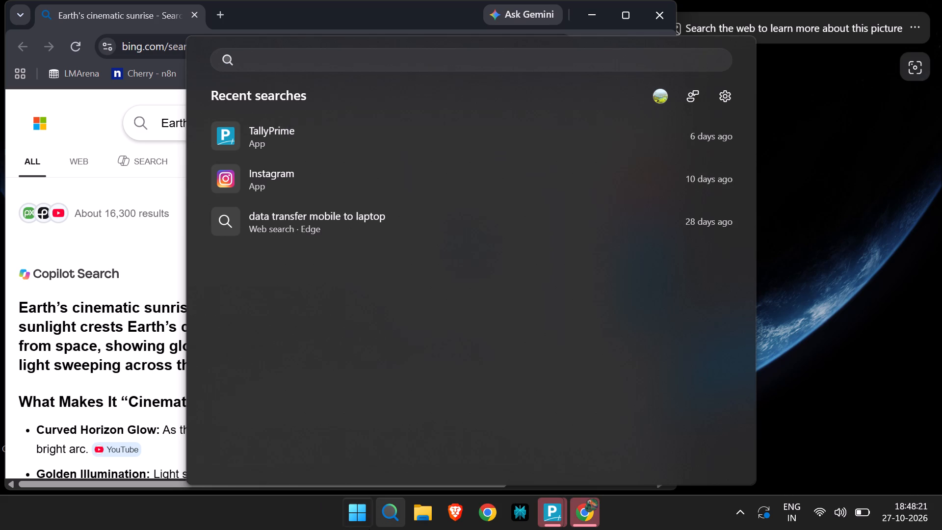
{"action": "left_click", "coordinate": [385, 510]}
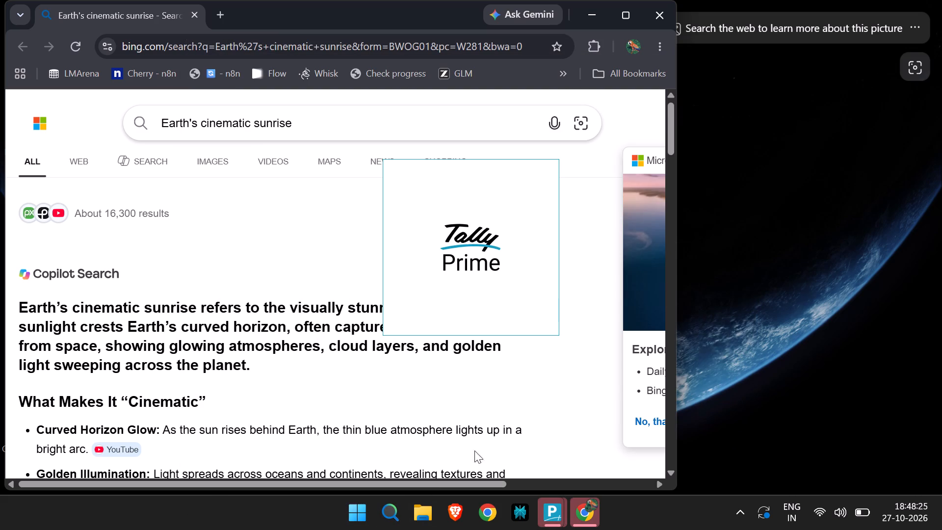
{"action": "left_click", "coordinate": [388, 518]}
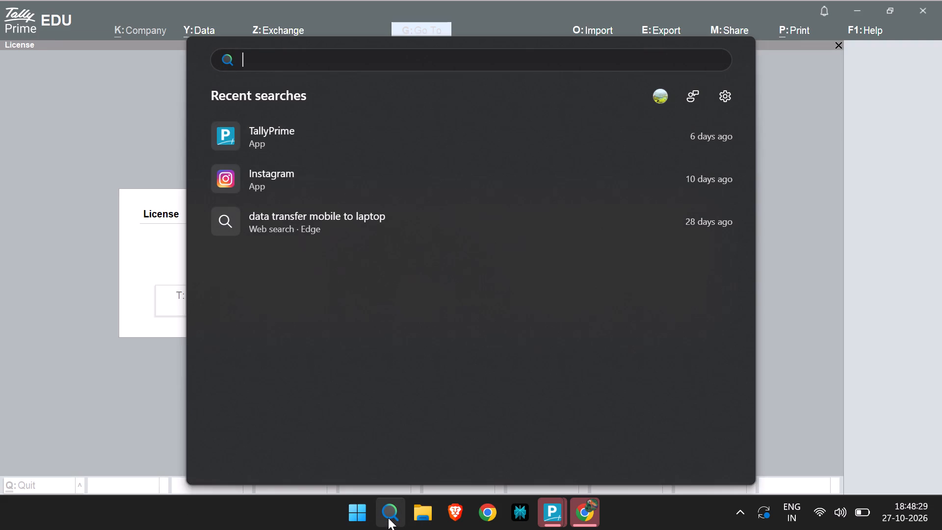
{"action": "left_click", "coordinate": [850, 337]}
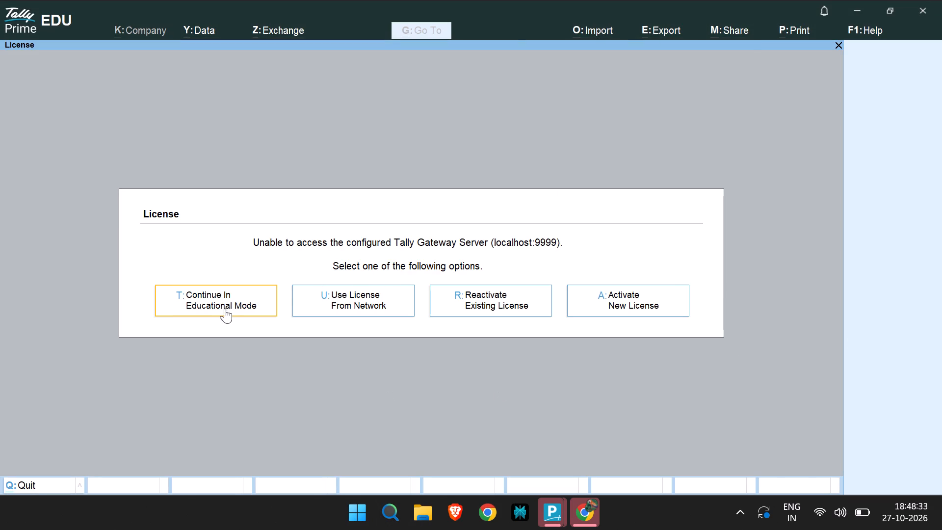
Continue in Educational Mode from the License screen.
{"action": "double_click", "coordinate": [225, 303]}
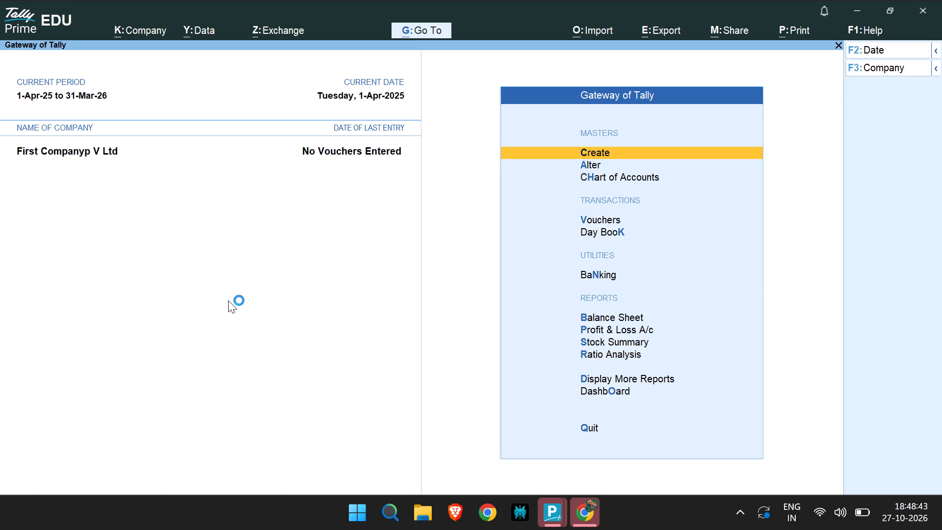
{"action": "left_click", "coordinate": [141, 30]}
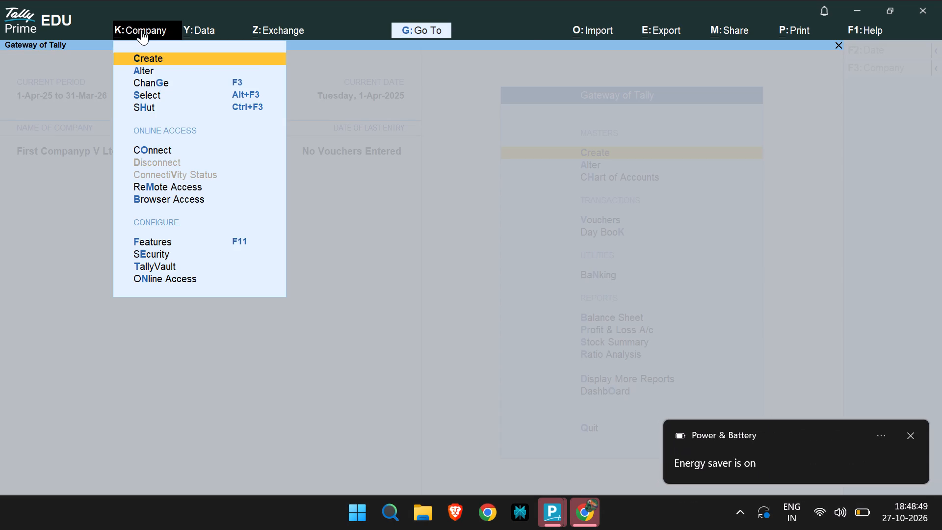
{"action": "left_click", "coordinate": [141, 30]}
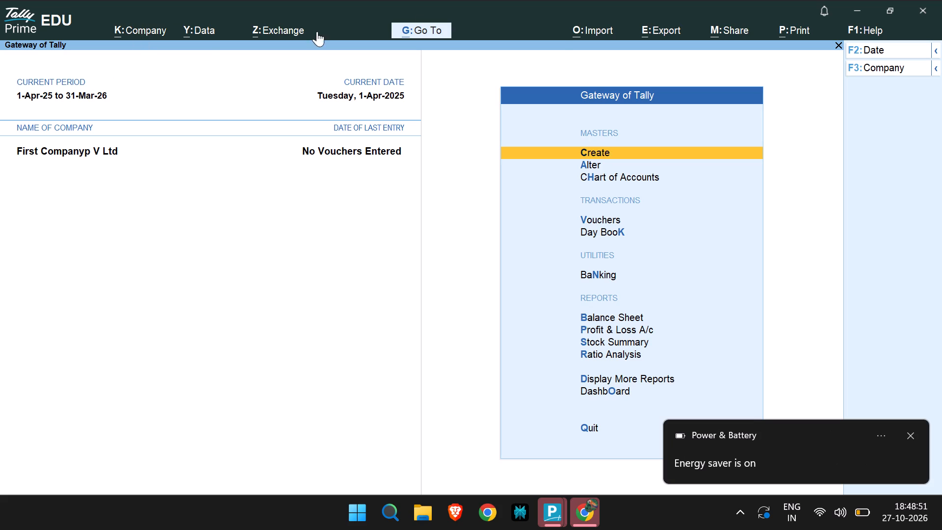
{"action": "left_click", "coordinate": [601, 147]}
Open the Company Creation form for a new company.
{"action": "left_click", "coordinate": [148, 25]}
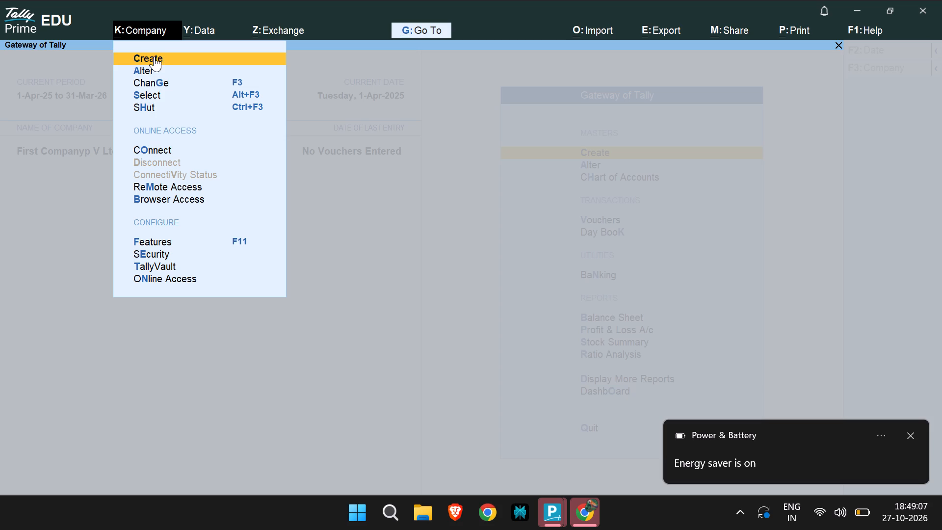
{"action": "left_click", "coordinate": [158, 53]}
{"action": "key", "text": "Return"}
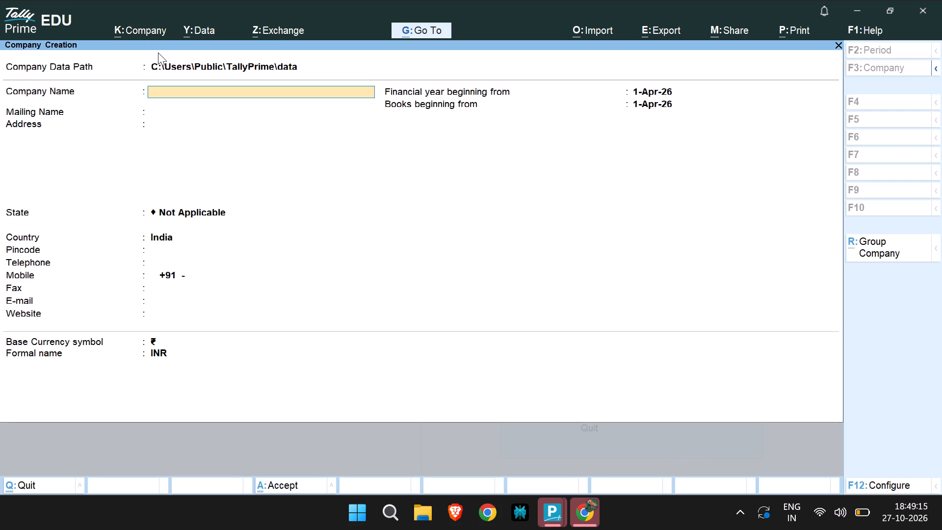
Enter Kanishkar Fashions as the company name and keep the same text as the mailing name.
{"action": "type", "text": "ki"}
{"action": "key", "text": "BackSpace"}
{"action": "type", "text": "am"}
{"action": "key", "text": "BackSpace"}
{"action": "key", "text": "n"}
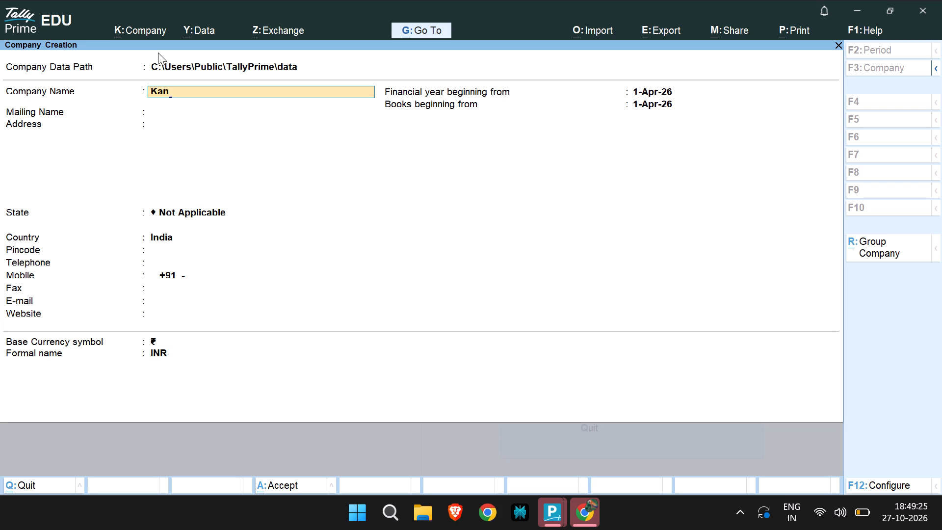
{"action": "key", "text": "i"}
{"action": "key", "text": "s"}
{"action": "key", "text": "h"}
{"action": "type", "text": "ka"}
{"action": "key", "text": "e"}
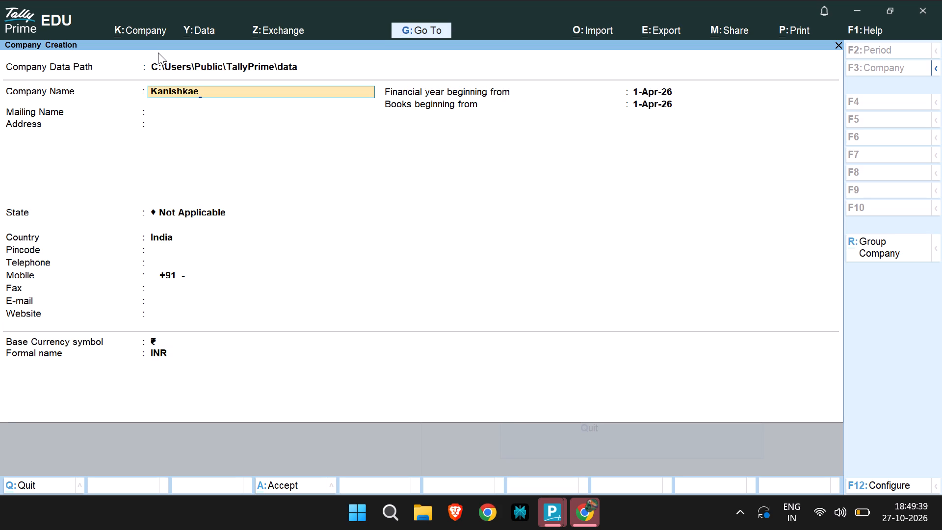
{"action": "key", "text": "BackSpace"}
{"action": "type", "text": "r t"}
{"action": "type", "text": "re"}
{"action": "key", "text": "BackSpace"}
{"action": "key", "text": "BackSpace"}
{"action": "key", "text": "BackSpace"}
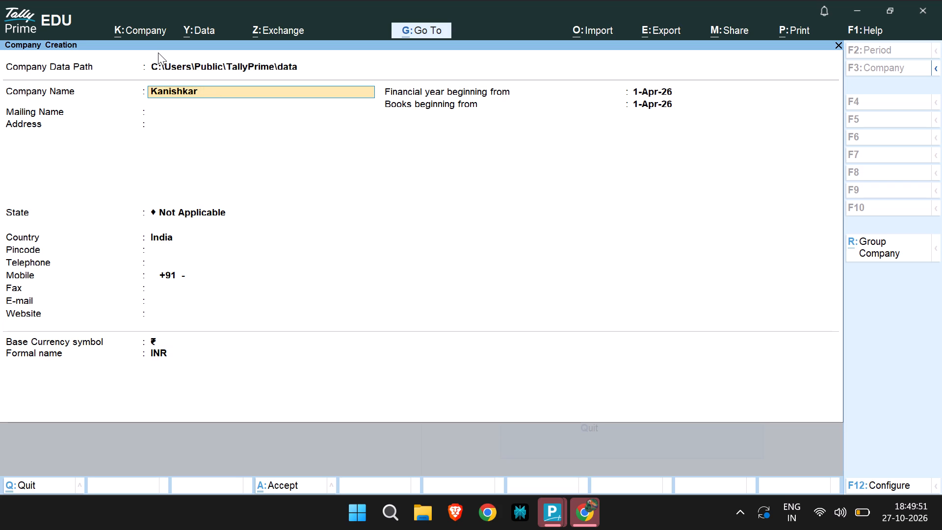
{"action": "type", "text": "fa"}
{"action": "key", "text": "s"}
{"action": "key", "text": "h"}
{"action": "key", "text": "i"}
{"action": "type", "text": "ond"}
{"action": "key", "text": "BackSpace"}
{"action": "key", "text": "s"}
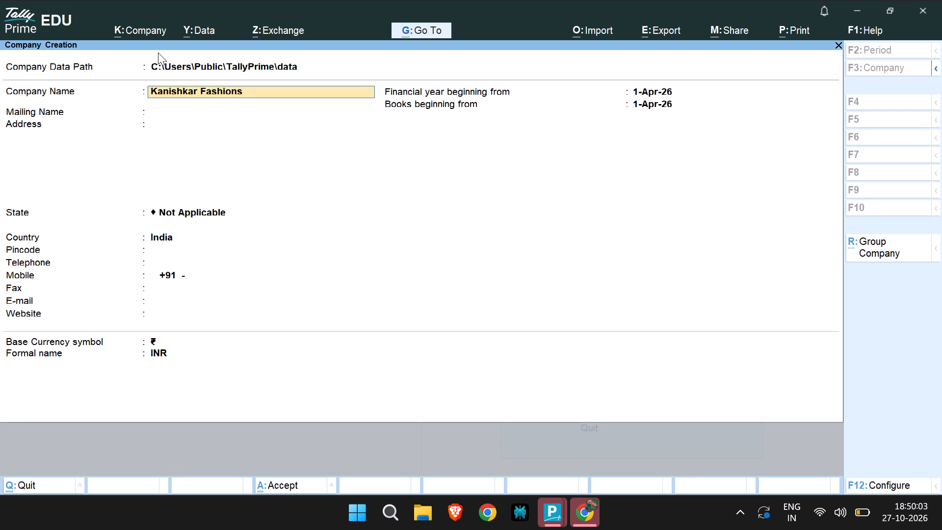
{"action": "key", "text": "Return"}
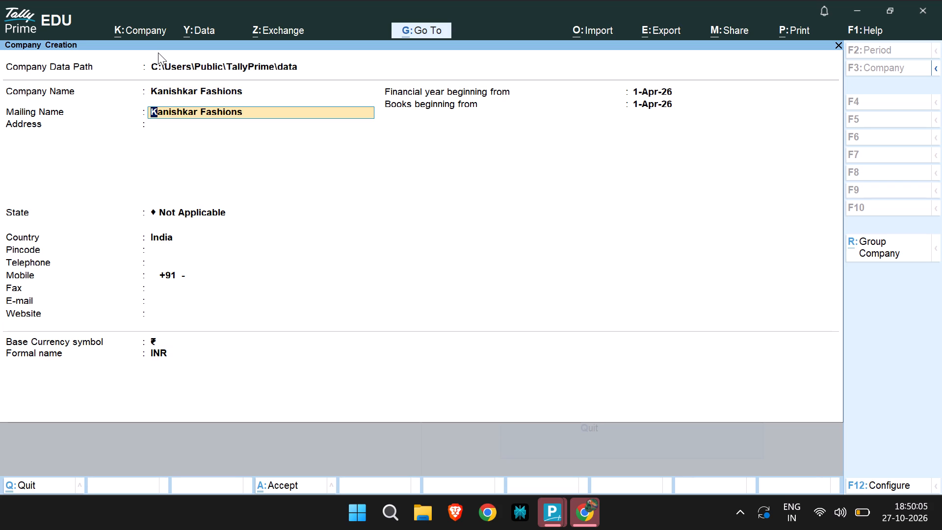
{"action": "key", "text": "Return"}
Set the company's state to Karnataka, leaving the address and pincode blank.
{"action": "key", "text": "Return"}
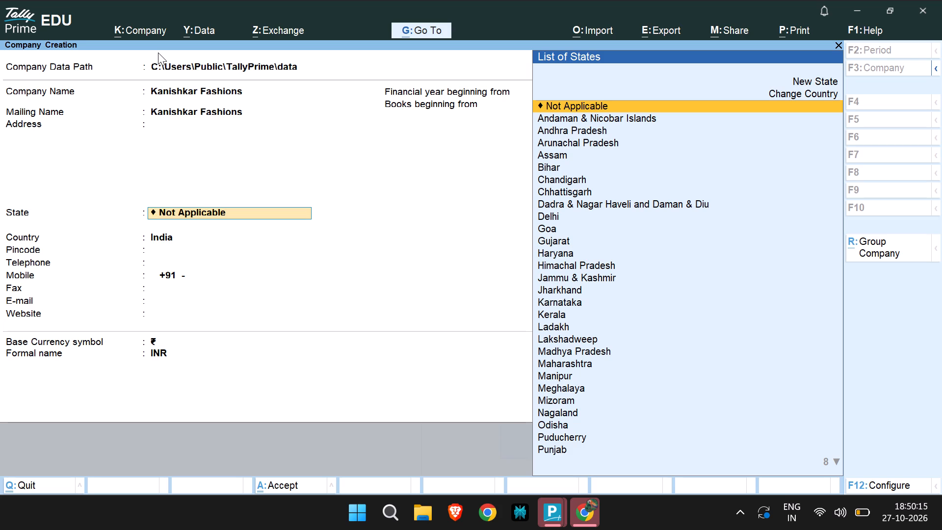
{"action": "type", "text": "ka"}
{"action": "type", "text": "rna"}
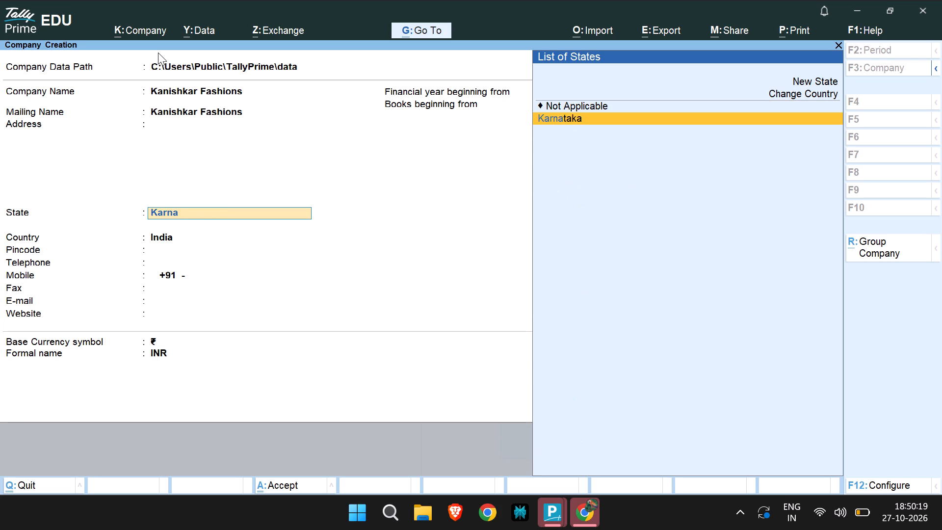
{"action": "type", "text": "ta"}
{"action": "left_click", "coordinate": [551, 116]}
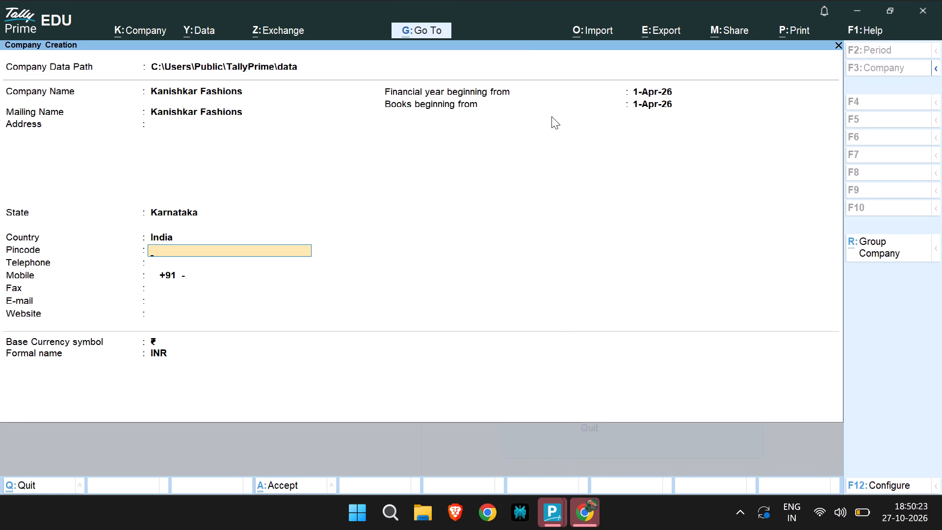
{"action": "key", "text": "Return"}
Leave the remaining contact fields blank, keep 1-Apr-26 as the financial year and books start date, and accept the company creation.
{"action": "key", "text": "Return"}
{"action": "key", "text": "Return"}
{"action": "key", "text": "Return"}
{"action": "key", "text": "Return"}
{"action": "key", "text": "Return"}
{"action": "key", "text": "Return"}
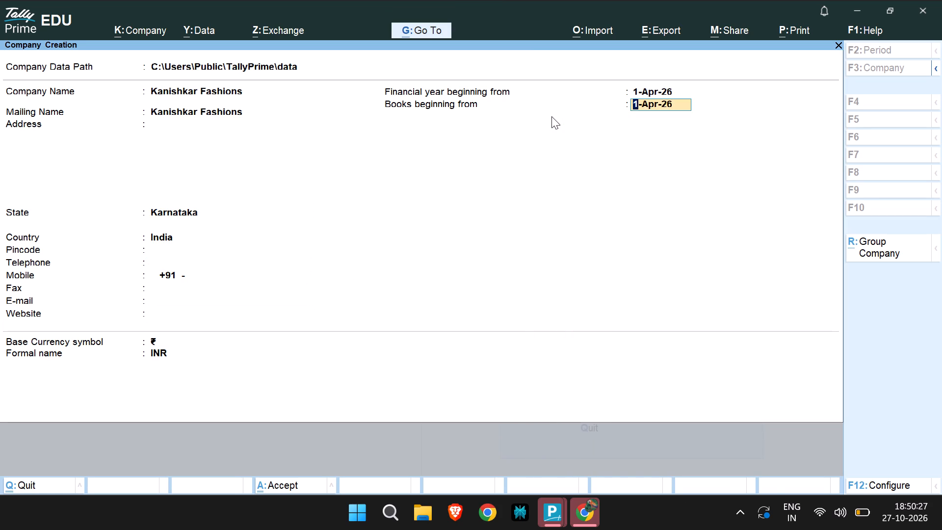
{"action": "key", "text": "Return"}
{"action": "key", "text": "Return"}
{"action": "key", "text": "Return"}
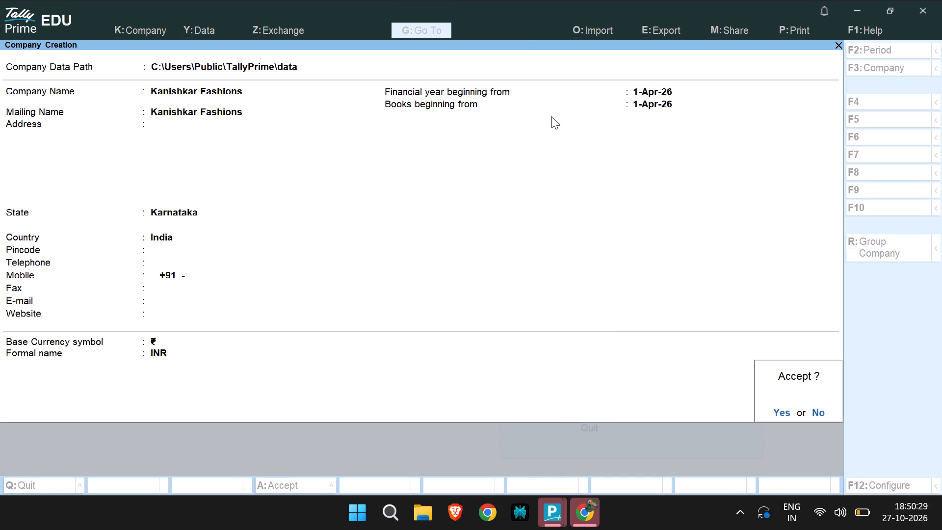
{"action": "key", "text": "Return"}
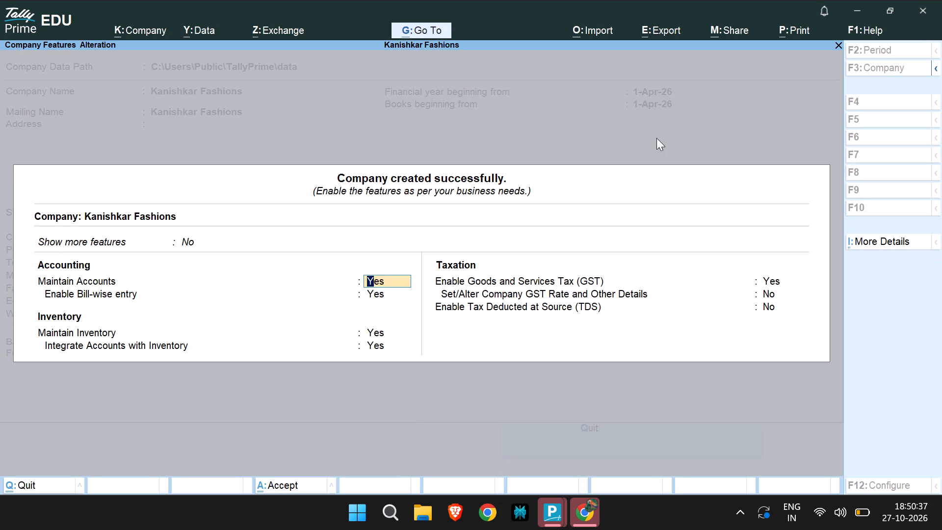
Set Enable Goods and Services Tax (GST) to No, keep TDS at No, and save the company features.
{"action": "left_click", "coordinate": [768, 278]}
{"action": "type", "text": "no"}
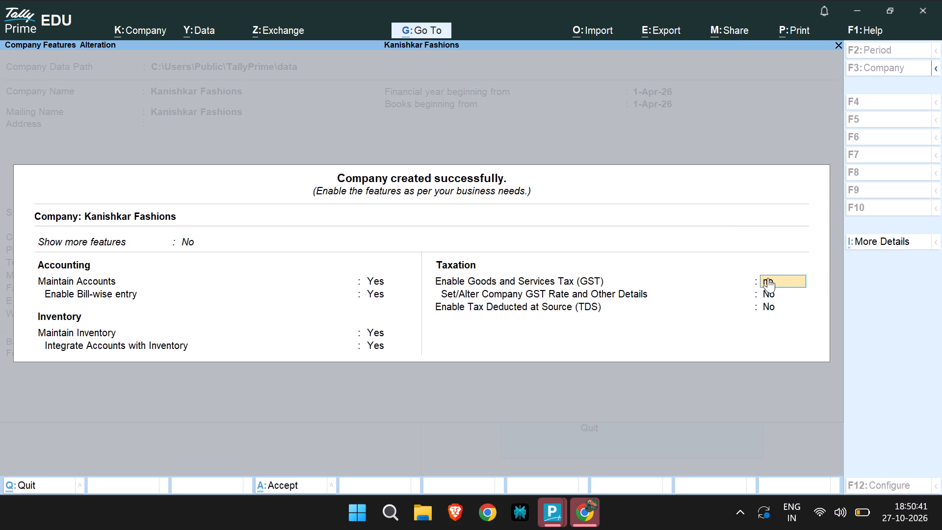
{"action": "key", "text": "Return"}
{"action": "key", "text": "Return"}
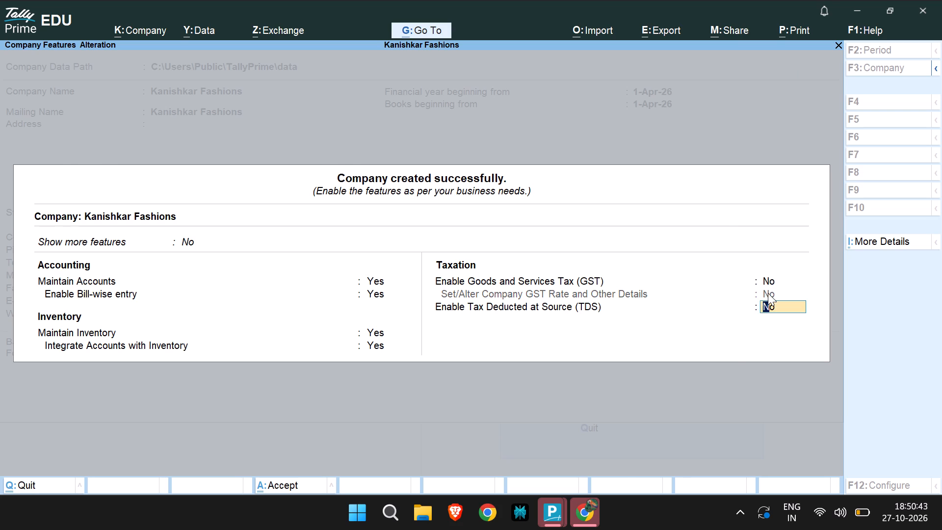
{"action": "key", "text": "Return"}
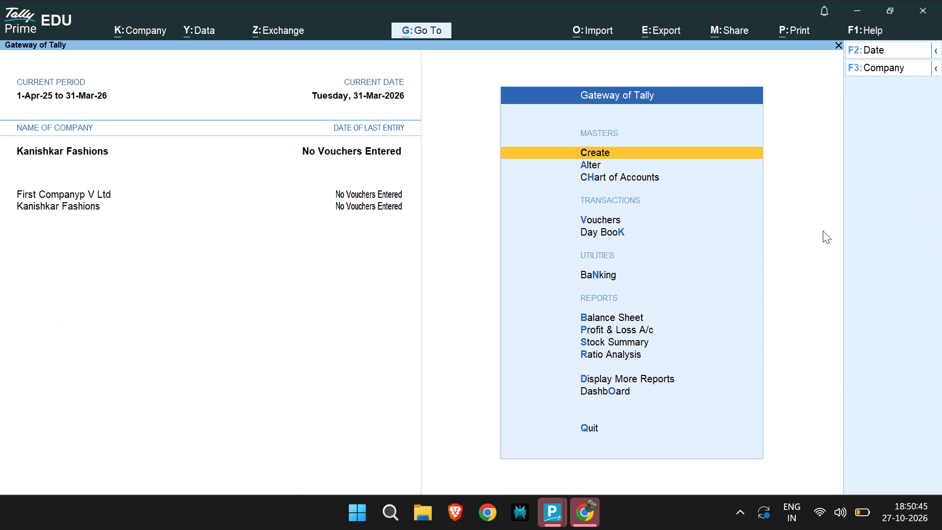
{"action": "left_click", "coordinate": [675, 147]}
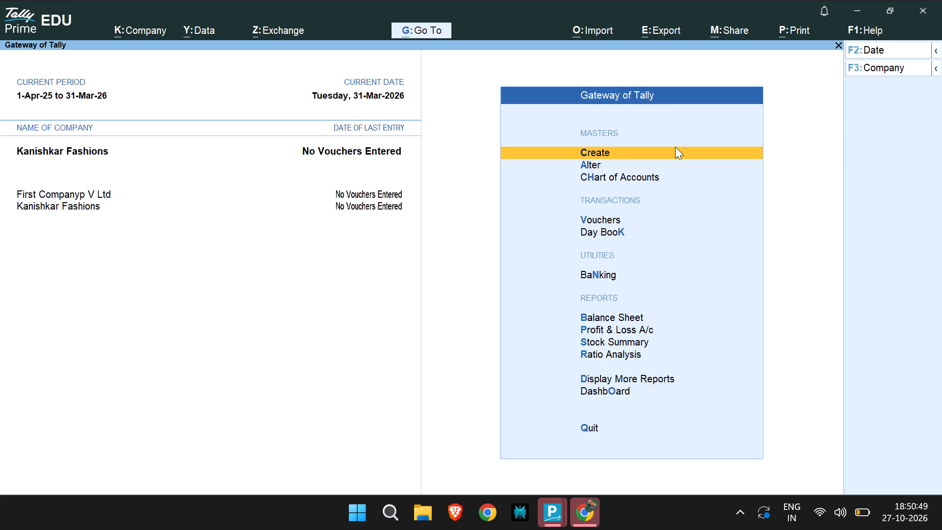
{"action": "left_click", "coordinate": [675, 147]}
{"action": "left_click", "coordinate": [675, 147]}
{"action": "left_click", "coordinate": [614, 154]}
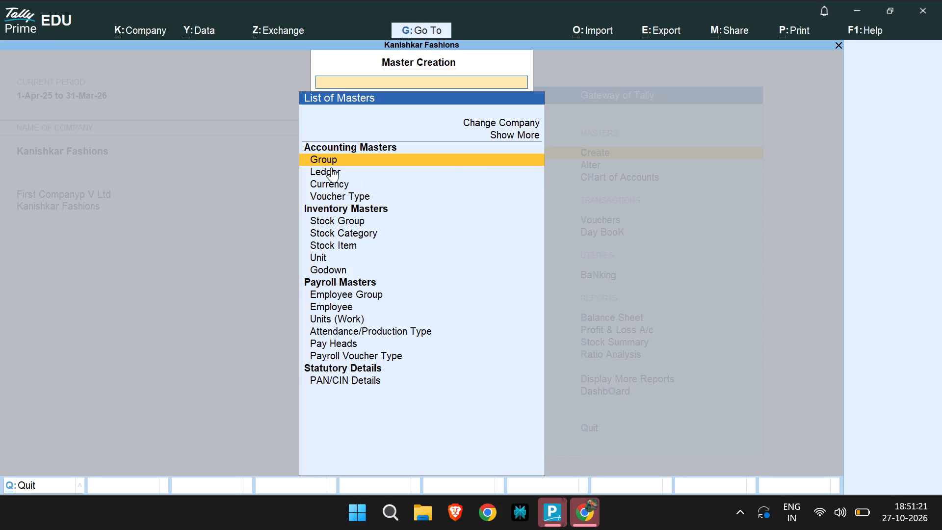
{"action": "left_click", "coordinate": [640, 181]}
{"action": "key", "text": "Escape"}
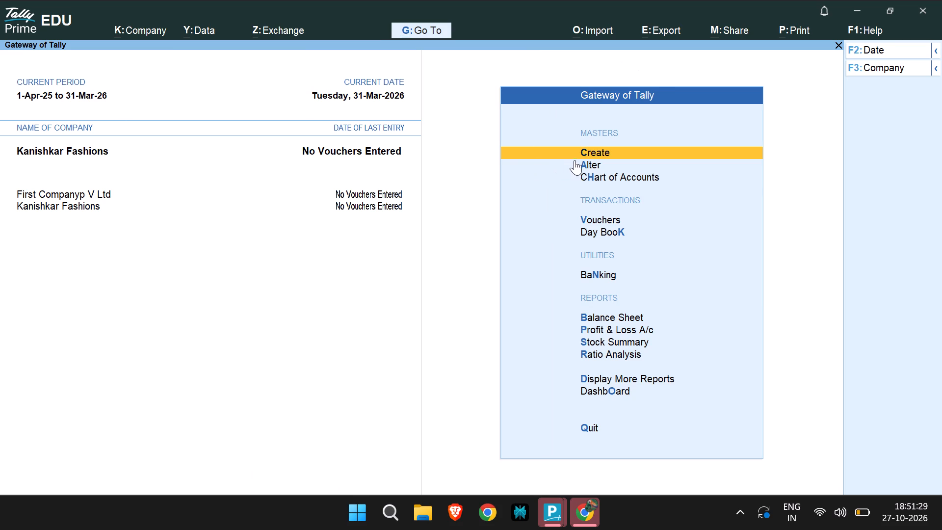
Open the existing Cash ledger of Kanishkar Fashions for alteration.
{"action": "left_click", "coordinate": [588, 161]}
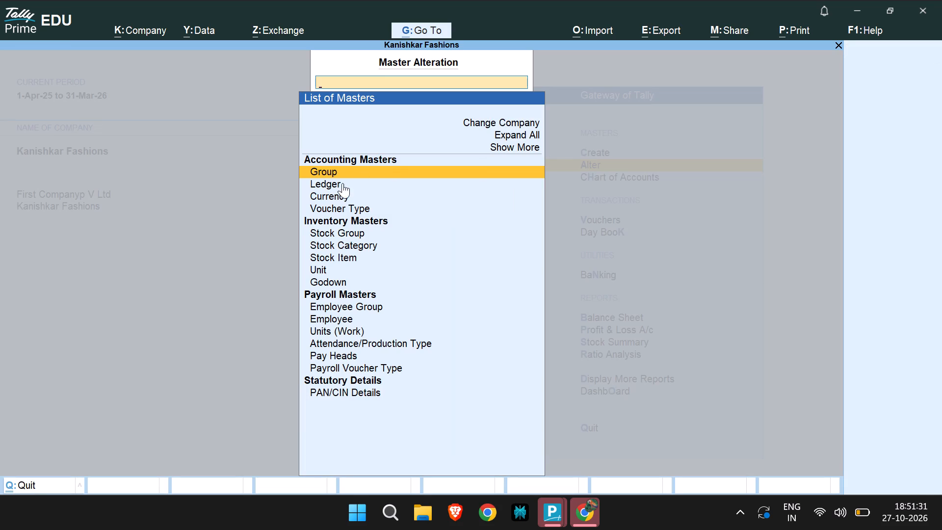
{"action": "left_click", "coordinate": [338, 184]}
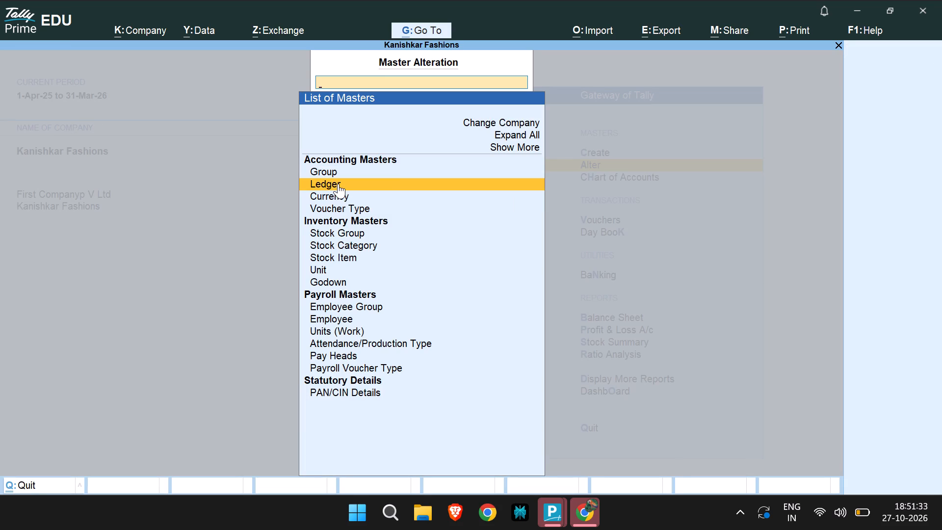
{"action": "left_click", "coordinate": [338, 184]}
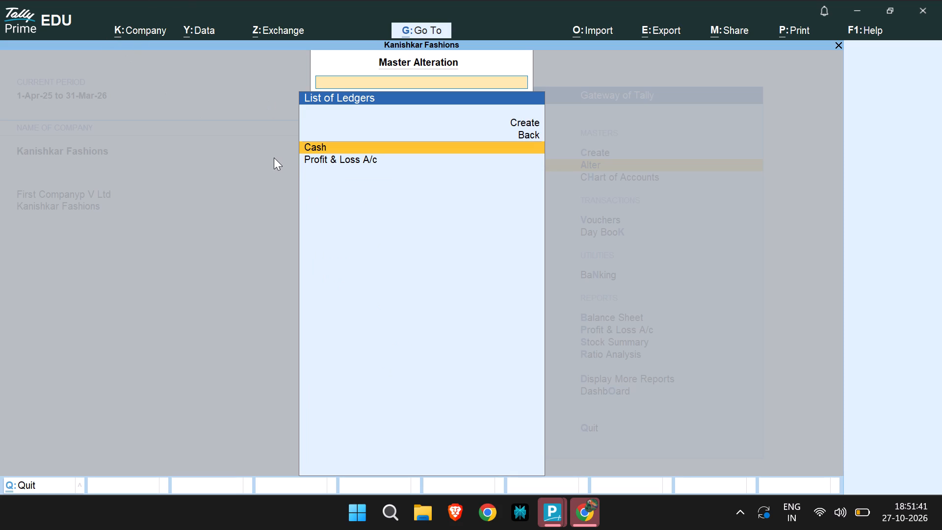
{"action": "key", "text": "Escape"}
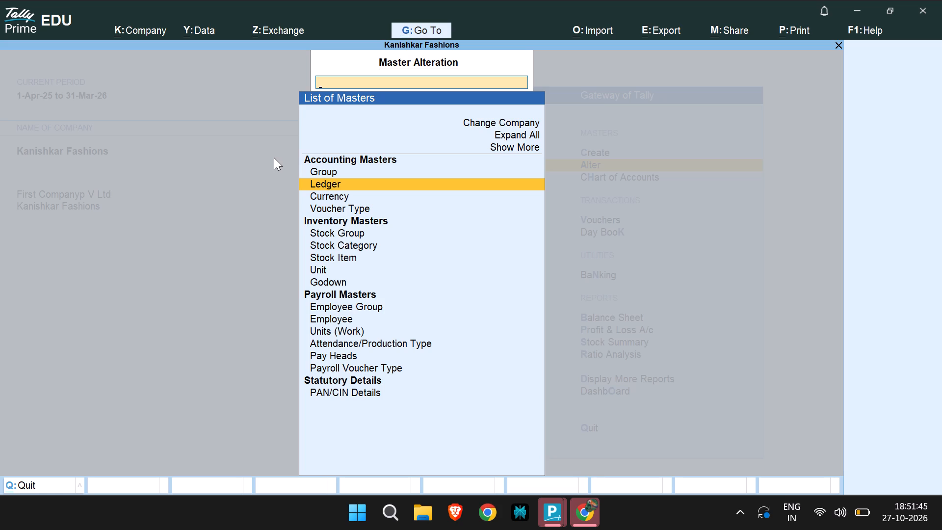
{"action": "left_click", "coordinate": [353, 180]}
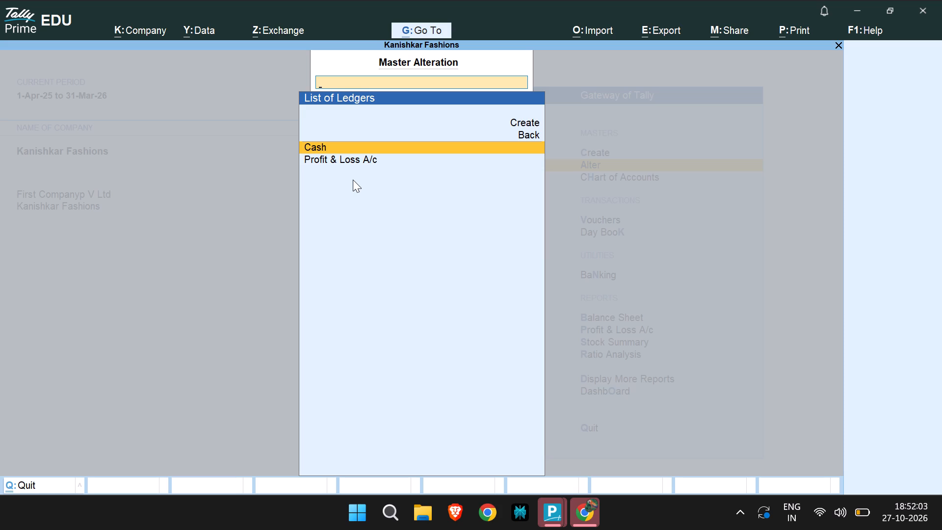
{"action": "left_click", "coordinate": [359, 152]}
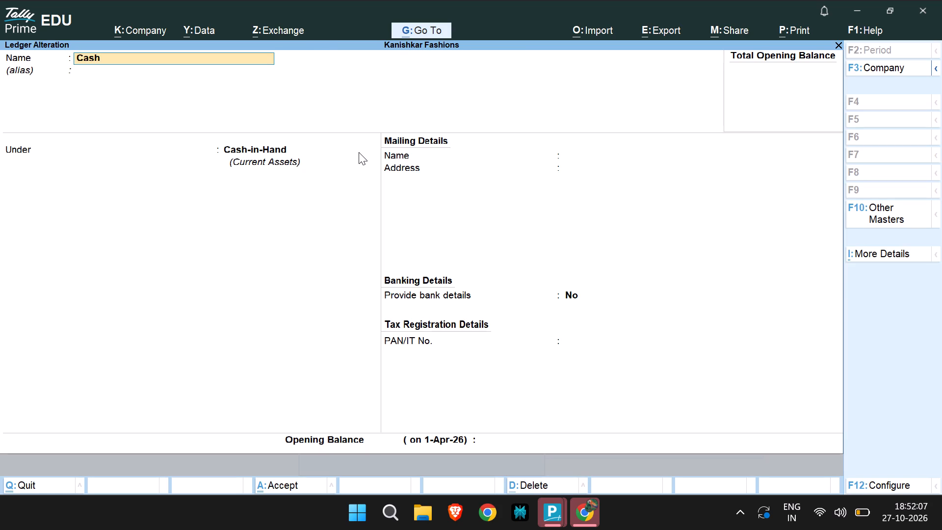
Replace the Cash ledger's name with Purchase Ac.
{"action": "key", "text": "BackSpace"}
{"action": "left_click", "coordinate": [149, 55]}
{"action": "double_click", "coordinate": [124, 57]}
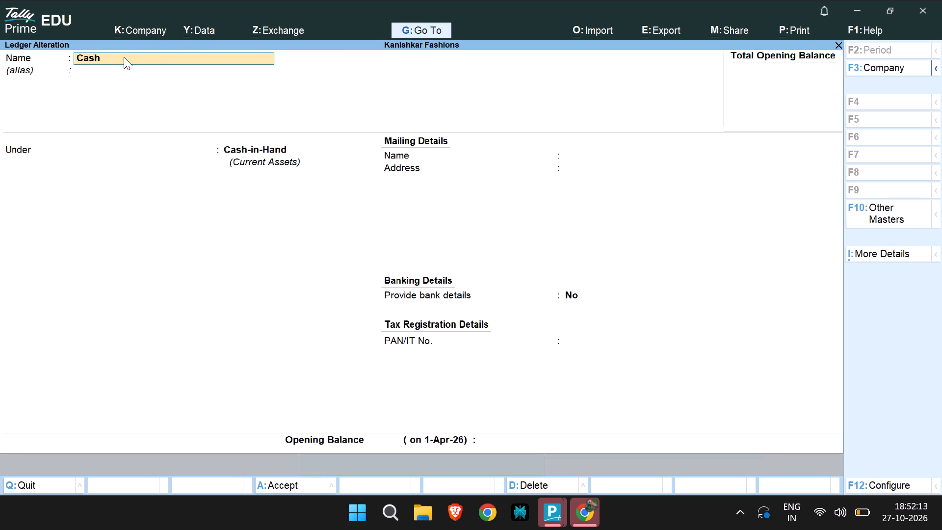
{"action": "left_click", "coordinate": [124, 57]}
{"action": "double_click", "coordinate": [164, 54]}
{"action": "key", "text": "BackSpace"}
{"action": "key", "text": "BackSpace"}
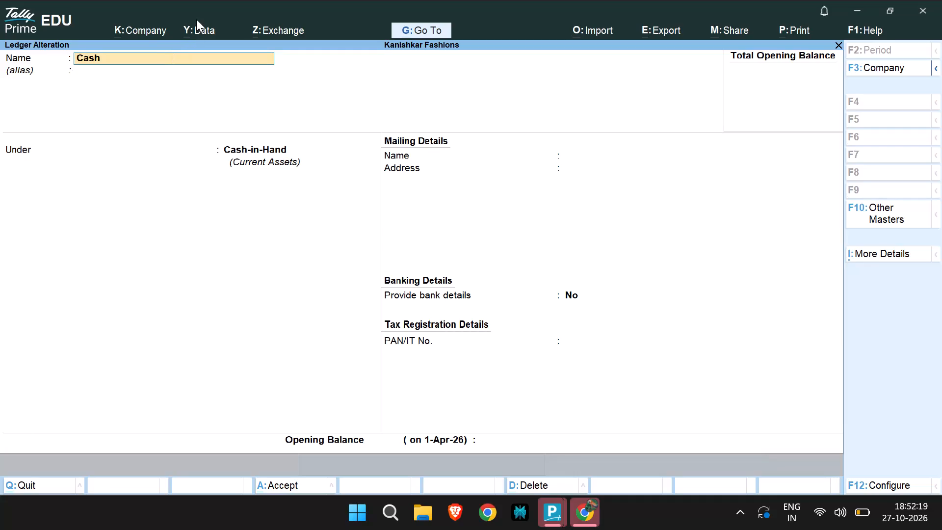
{"action": "double_click", "coordinate": [132, 59]}
{"action": "key", "text": "Escape"}
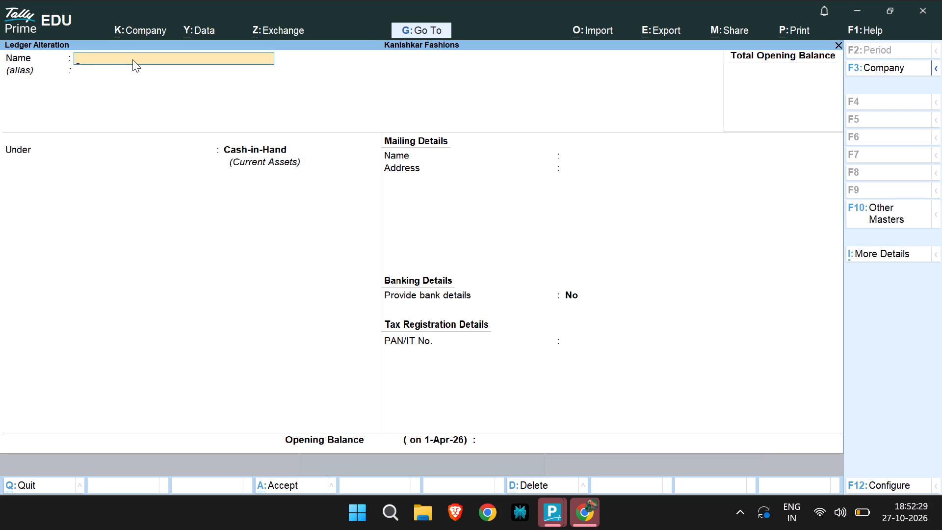
{"action": "type", "text": "pur"}
{"action": "key", "text": "c"}
{"action": "type", "text": "ha"}
{"action": "key", "text": "e"}
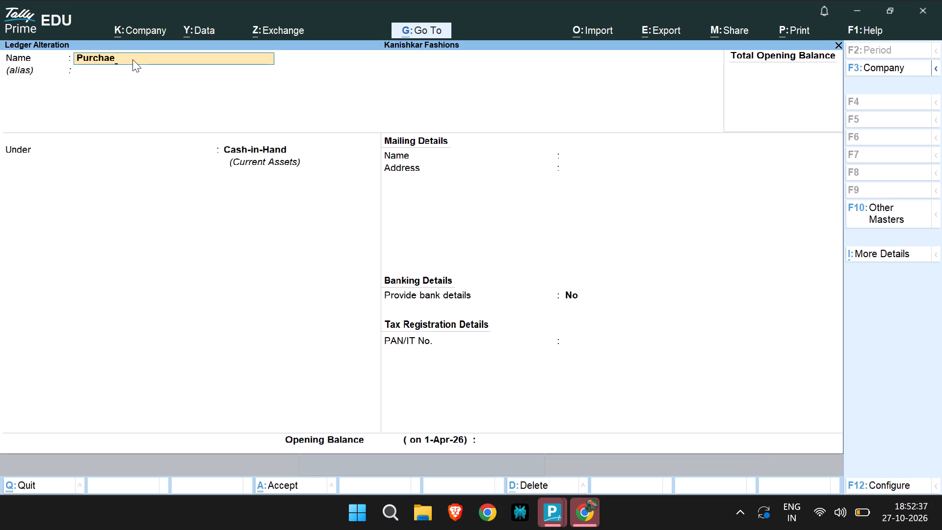
{"action": "key", "text": "BackSpace"}
{"action": "type", "text": "se"}
{"action": "key", "text": "space"}
{"action": "type", "text": "ac"}
Leave the alias blank, place the ledger under Purchase Accounts with ledger type Not Applicable, and save the alteration.
{"action": "key", "text": "Return"}
{"action": "key", "text": "Return"}
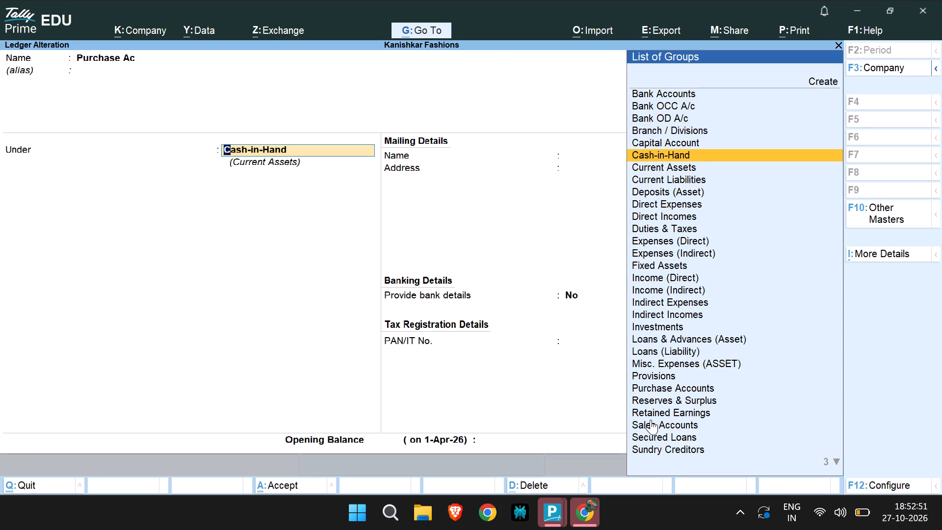
{"action": "left_click", "coordinate": [669, 385]}
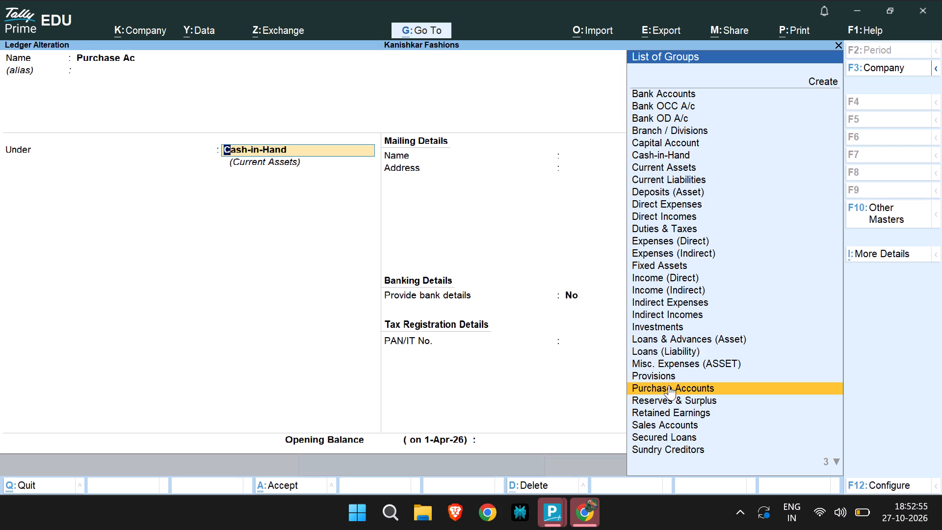
{"action": "left_click", "coordinate": [669, 385]}
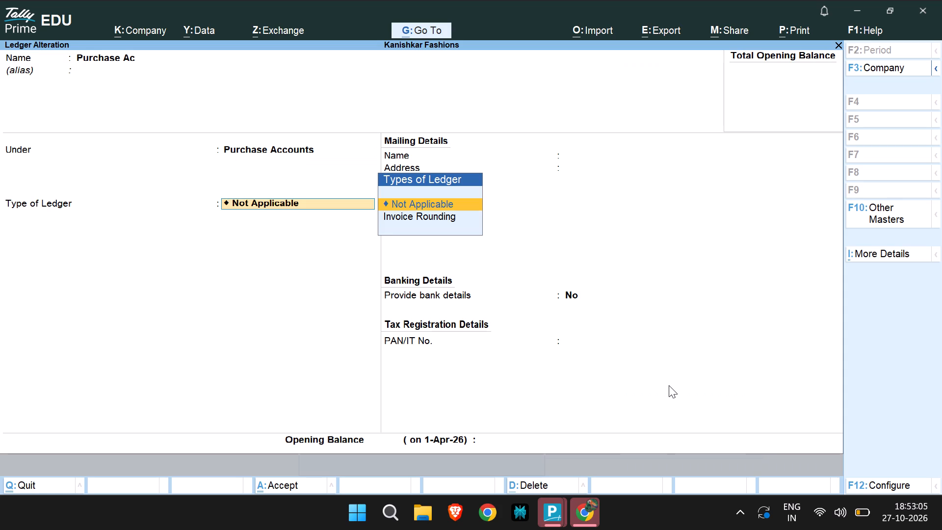
{"action": "key", "text": "Return"}
{"action": "key", "text": "Return"}
{"action": "key", "text": "Return"}
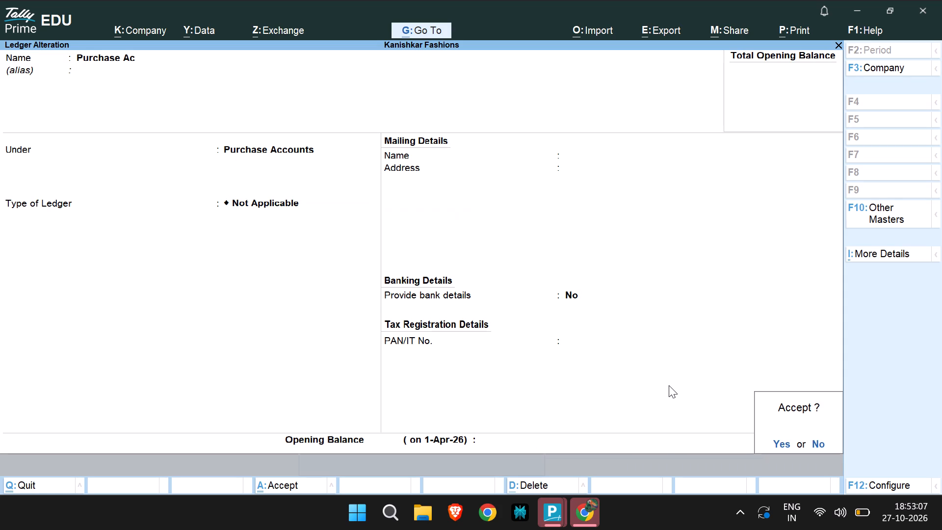
{"action": "key", "text": "Return"}
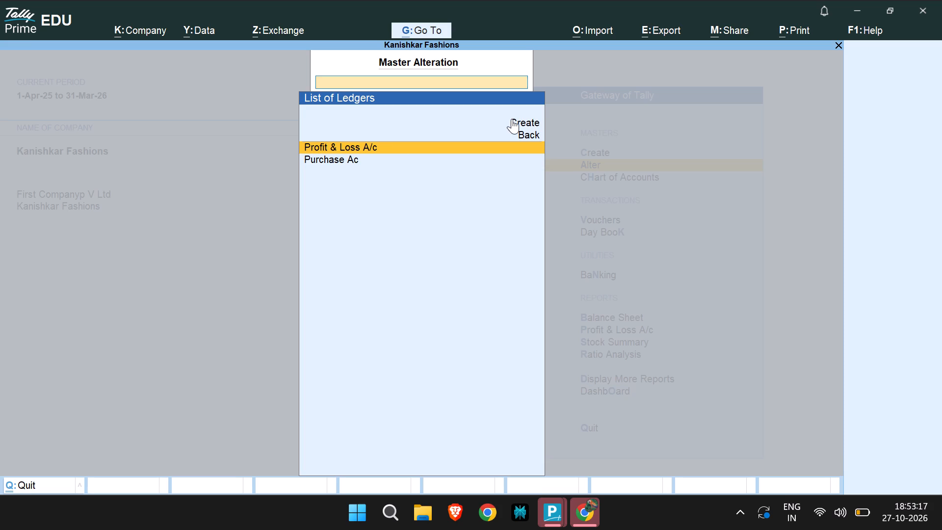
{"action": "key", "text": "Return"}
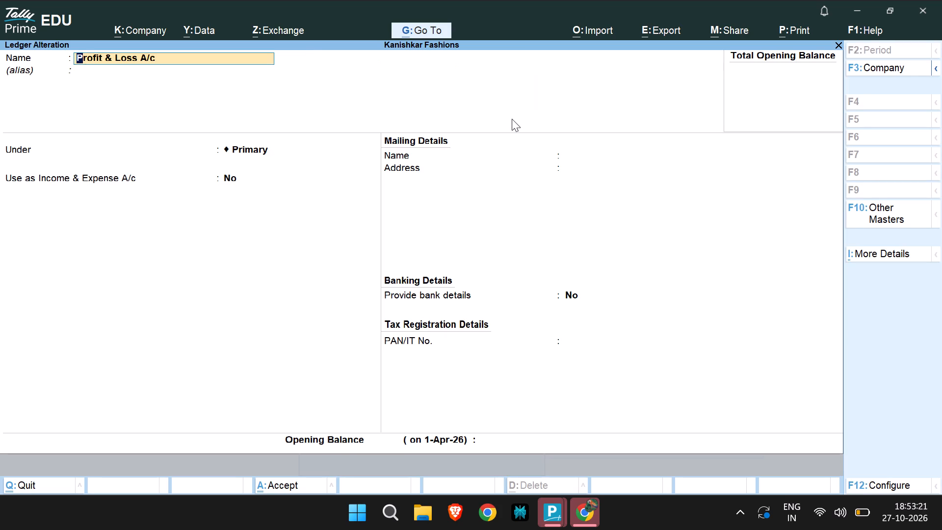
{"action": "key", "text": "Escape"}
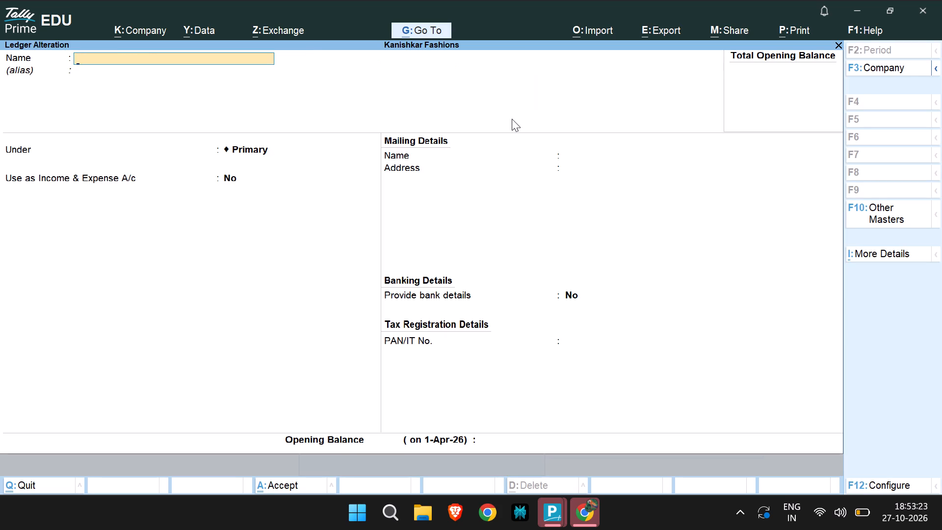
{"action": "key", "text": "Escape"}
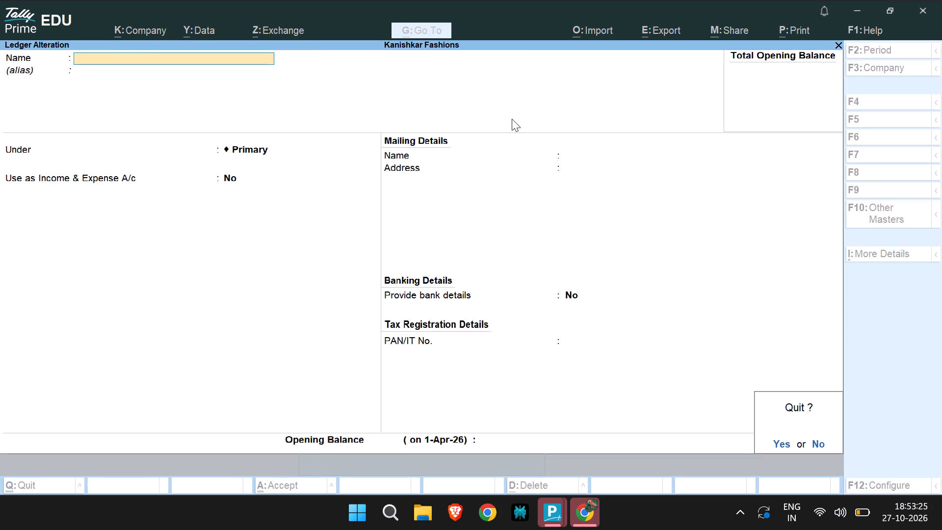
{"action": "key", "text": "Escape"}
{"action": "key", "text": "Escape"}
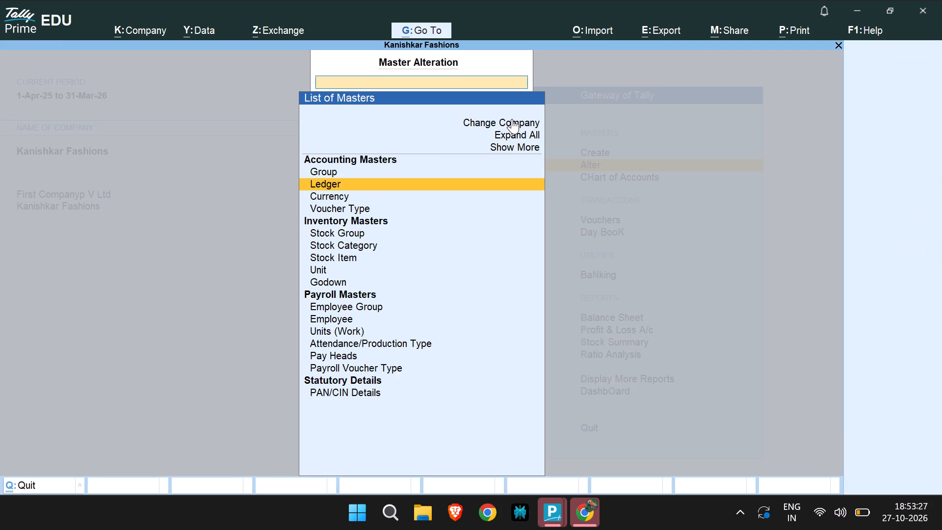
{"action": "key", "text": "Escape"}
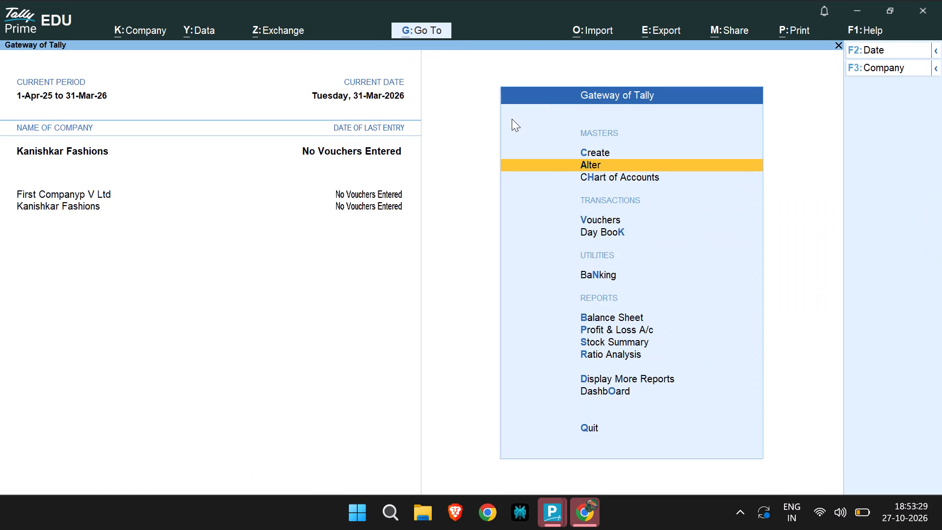
Start a new ledger in Kanishkar Fashions and name it Brand Factory.
{"action": "left_click", "coordinate": [593, 150]}
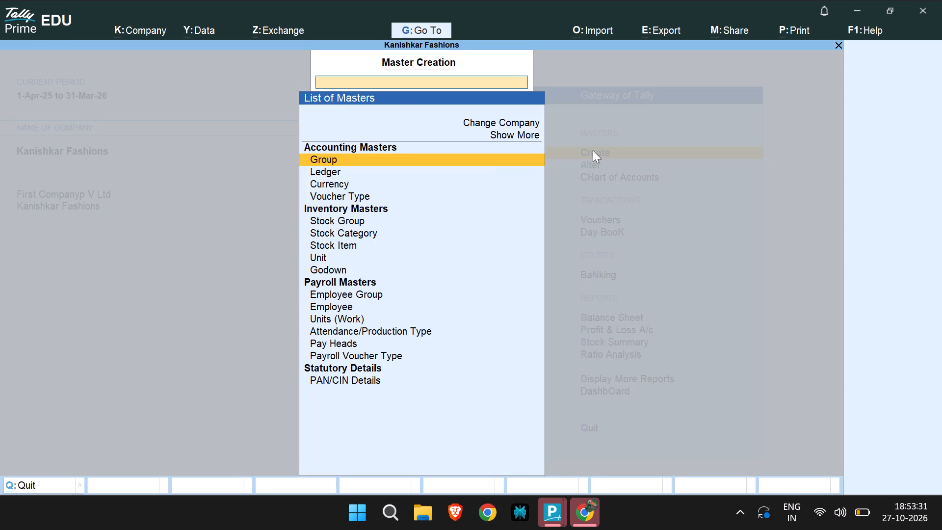
{"action": "left_click", "coordinate": [324, 168]}
{"action": "double_click", "coordinate": [324, 168]}
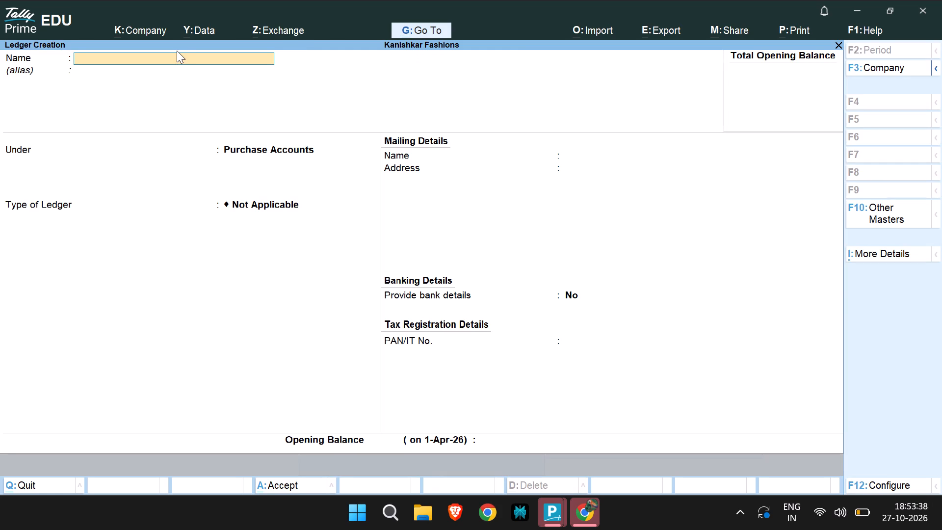
{"action": "type", "text": "br"}
{"action": "type", "text": "an"}
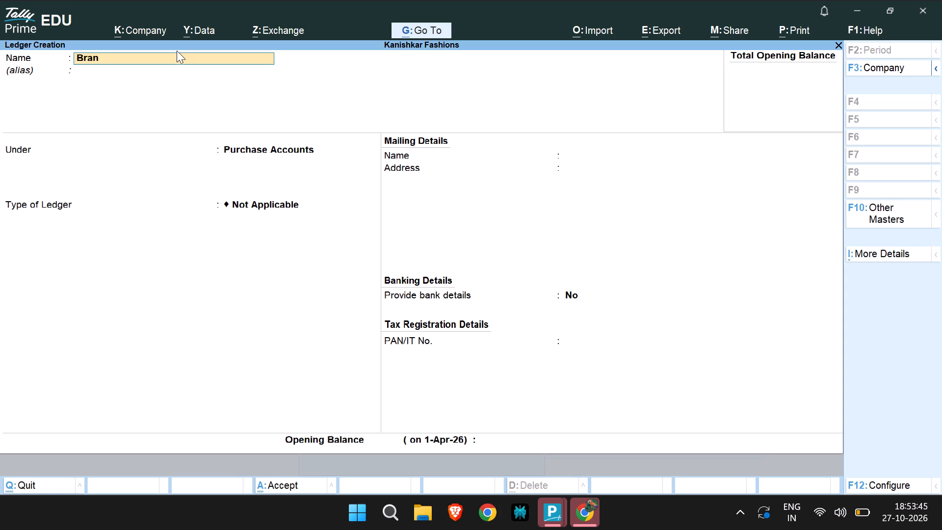
{"action": "key", "text": "b"}
{"action": "key", "text": "BackSpace"}
{"action": "key", "text": "d"}
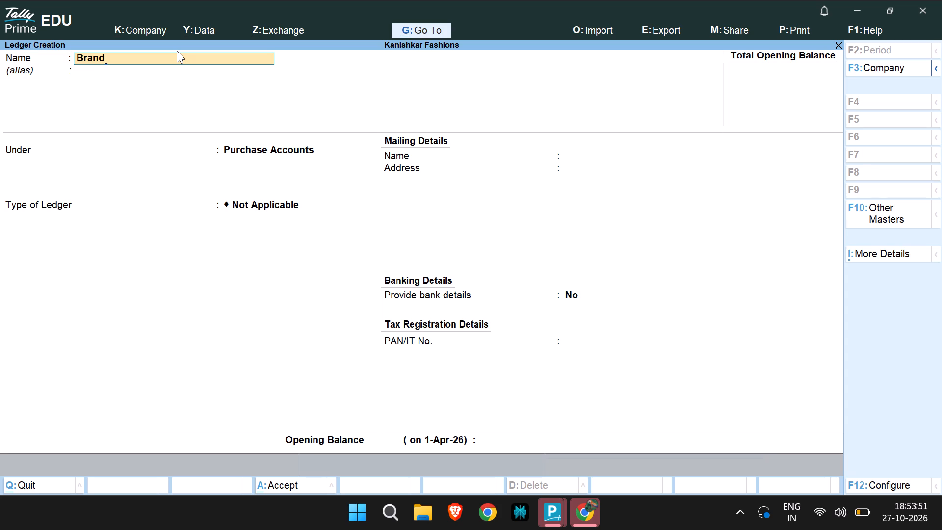
{"action": "key", "text": "space"}
{"action": "type", "text": "fa"}
{"action": "type", "text": "cto"}
{"action": "key", "text": "r"}
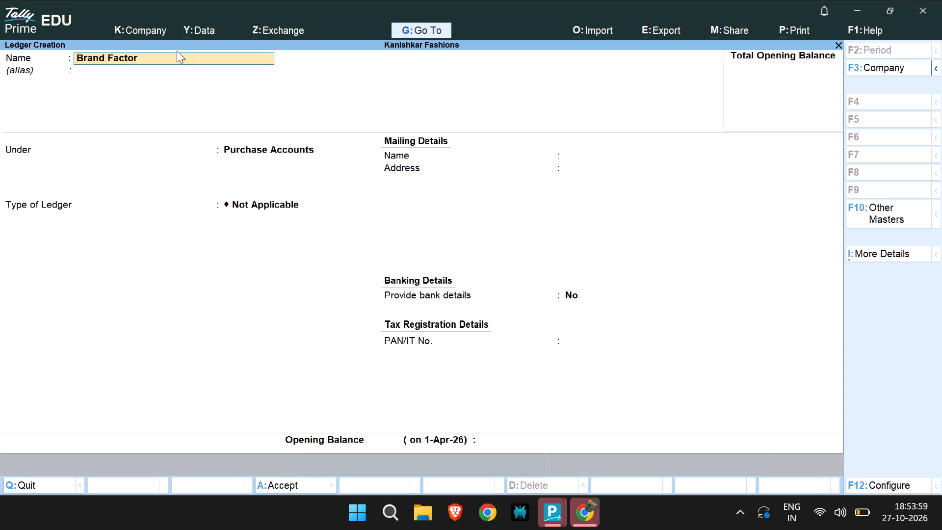
{"action": "key", "text": "y"}
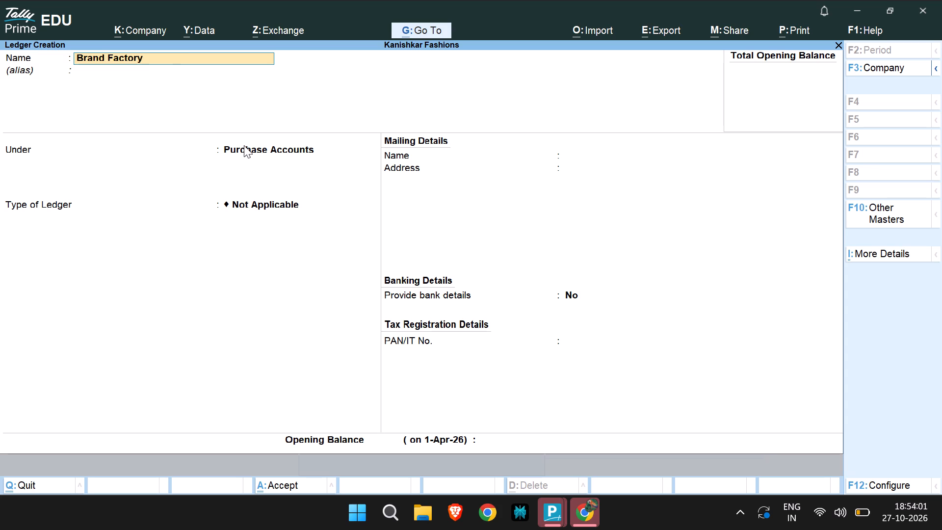
Place the Brand Factory ledger under the Sundry Creditors group.
{"action": "left_click", "coordinate": [244, 145]}
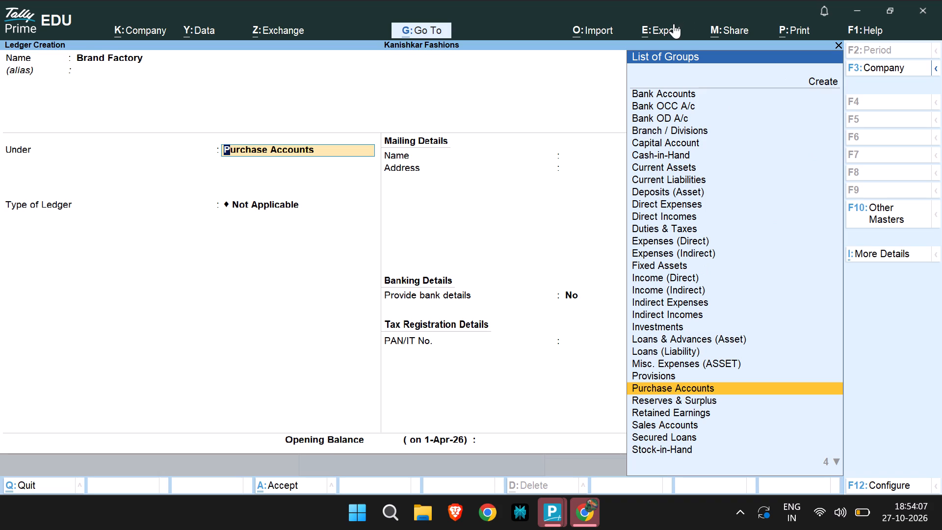
{"action": "scroll", "coordinate": [657, 377], "scroll_direction": "down", "scroll_amount": 2}
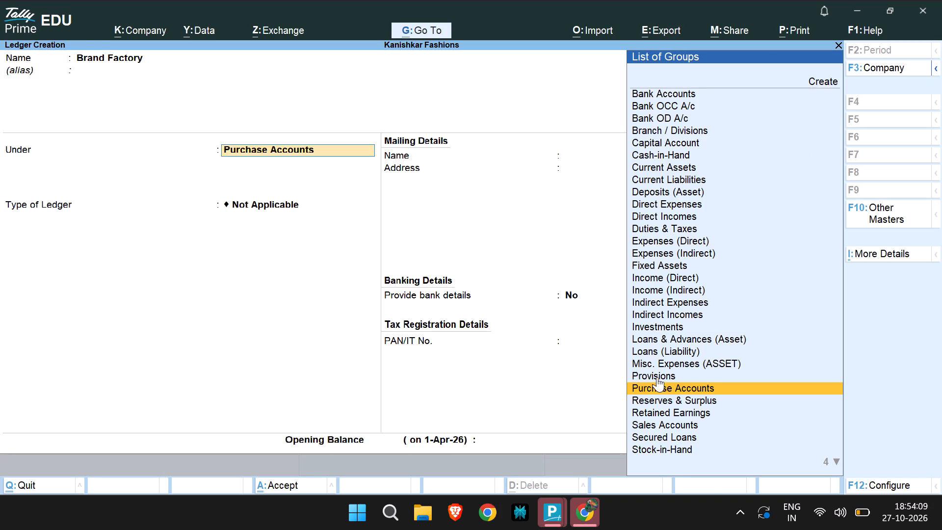
{"action": "right_click", "coordinate": [657, 377]}
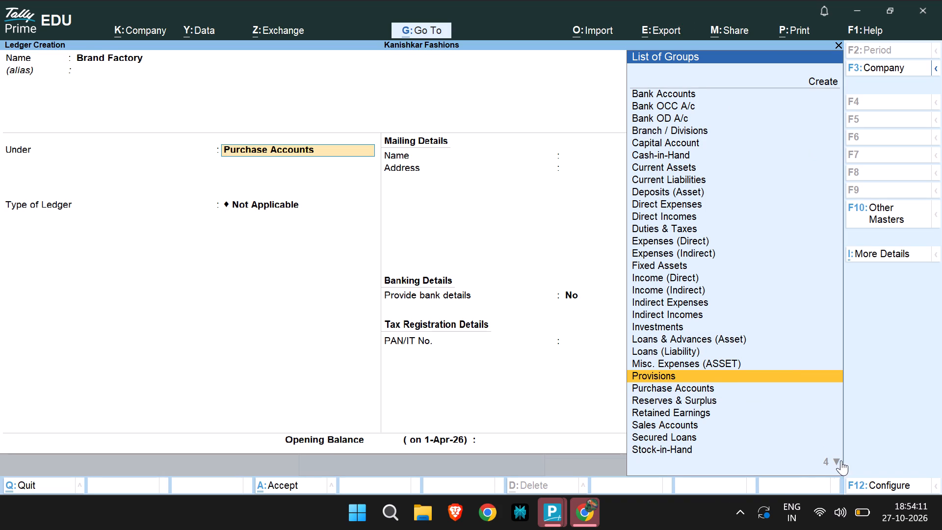
{"action": "left_click", "coordinate": [835, 460]}
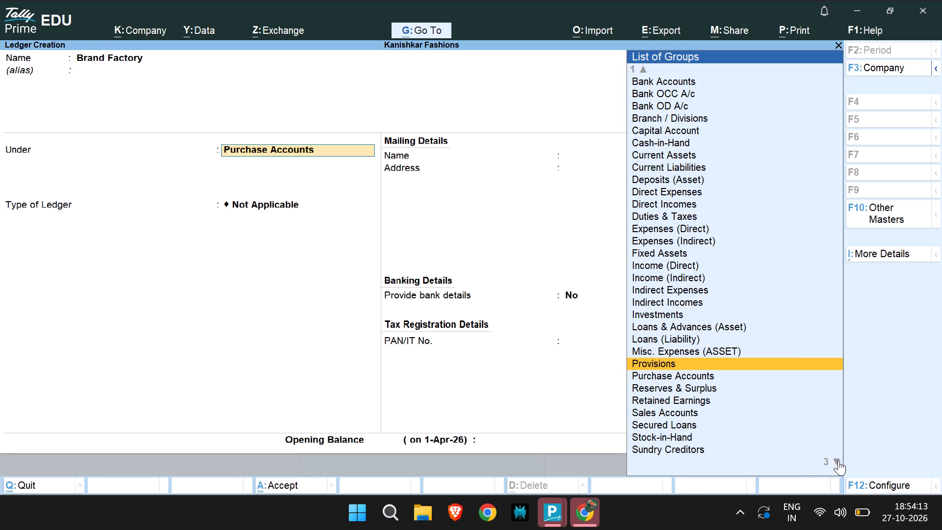
{"action": "double_click", "coordinate": [838, 460]}
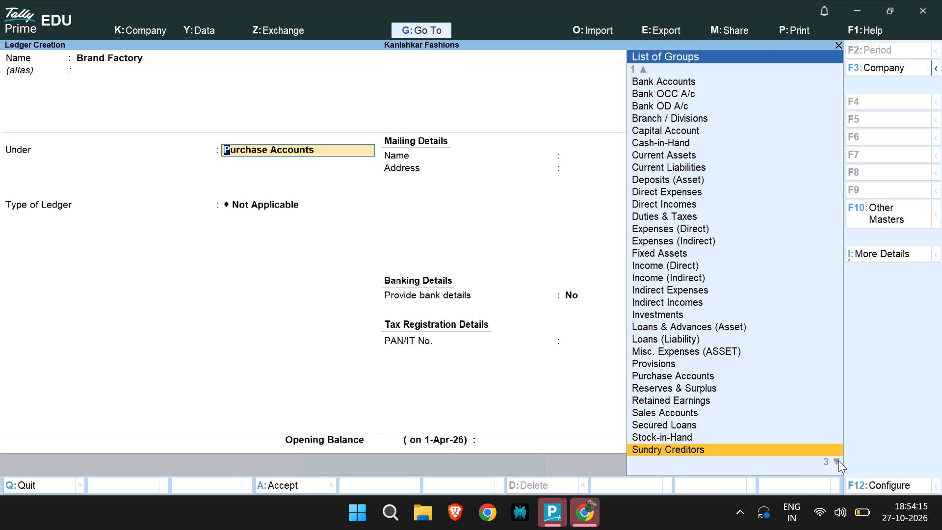
{"action": "left_click", "coordinate": [656, 446]}
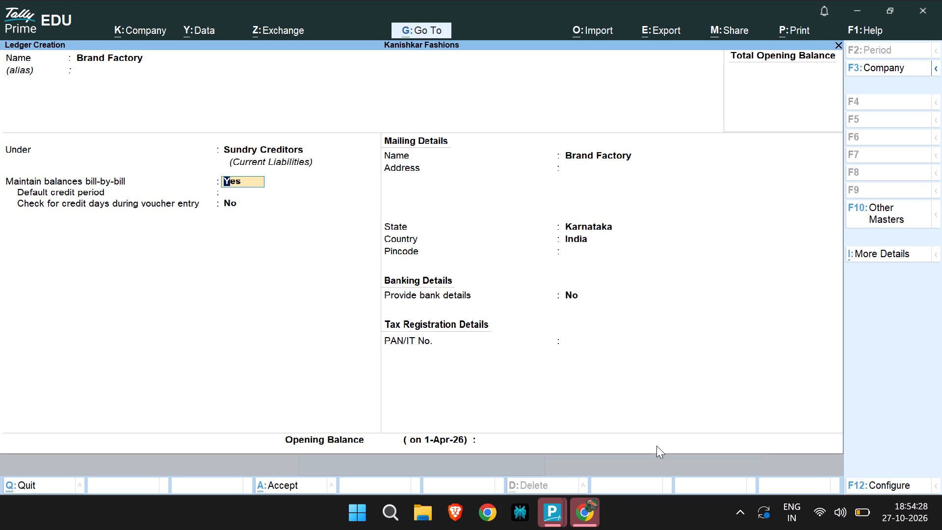
Keep bill-by-bill balances at Yes, the default mailing details and bank details at No, leave the opening balance blank, and save the ledger.
{"action": "key", "text": "Return"}
{"action": "key", "text": "Return"}
{"action": "key", "text": "Return"}
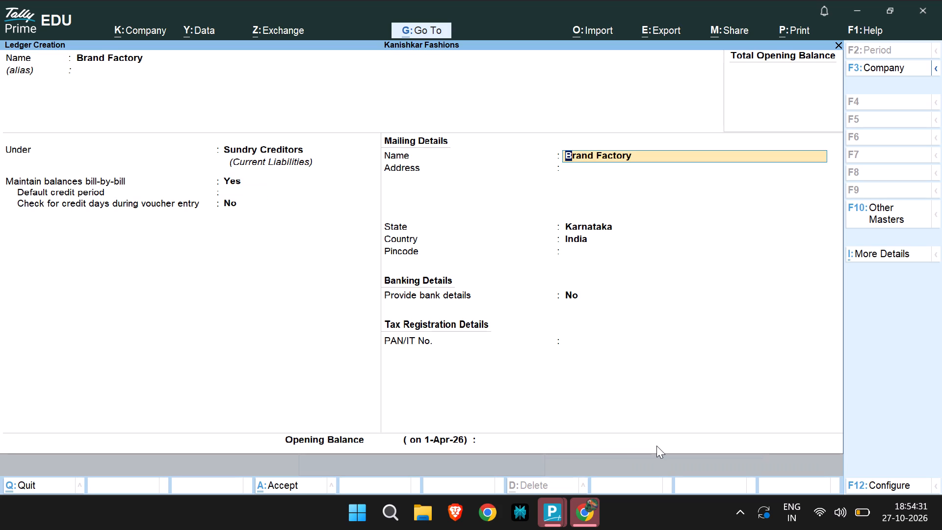
{"action": "key", "text": "Return"}
{"action": "key", "text": "Return"}
{"action": "key", "text": "Return"}
{"action": "key", "text": "Return"}
{"action": "key", "text": "Return"}
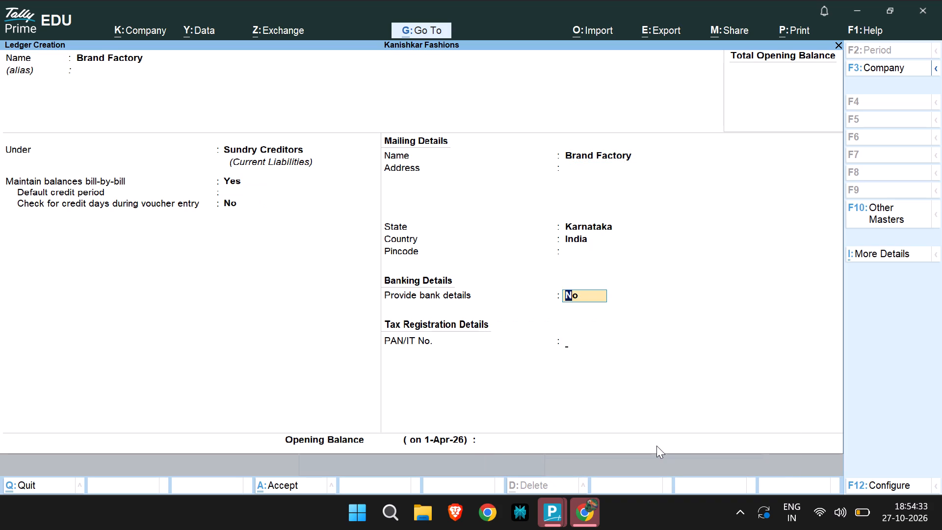
{"action": "key", "text": "Return"}
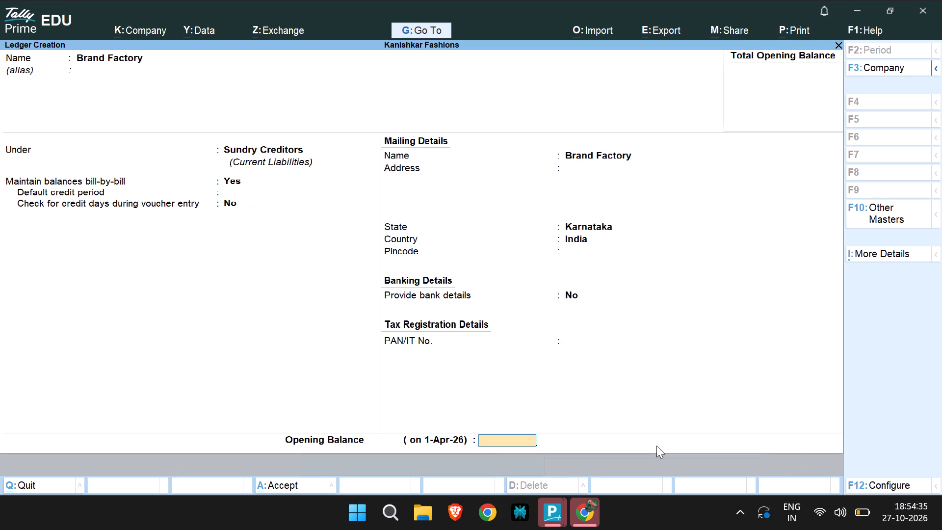
{"action": "key", "text": "Return"}
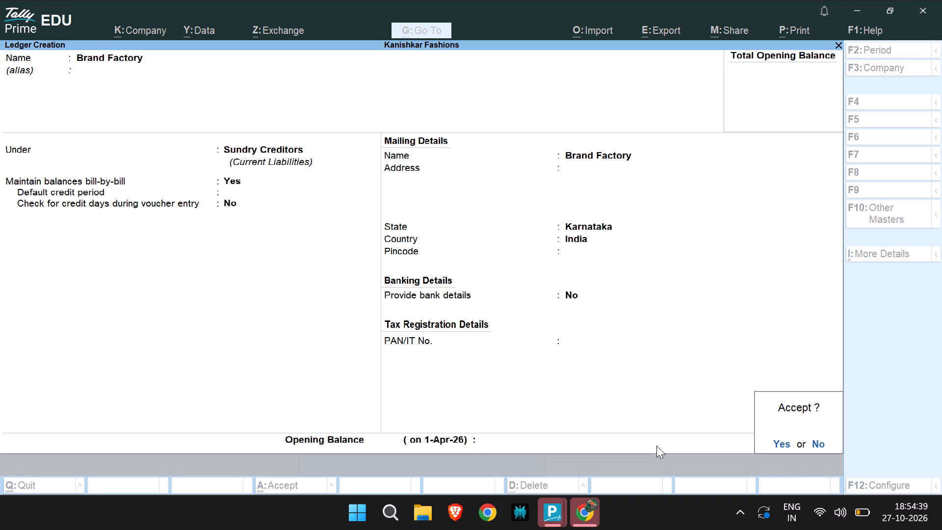
{"action": "key", "text": "Return"}
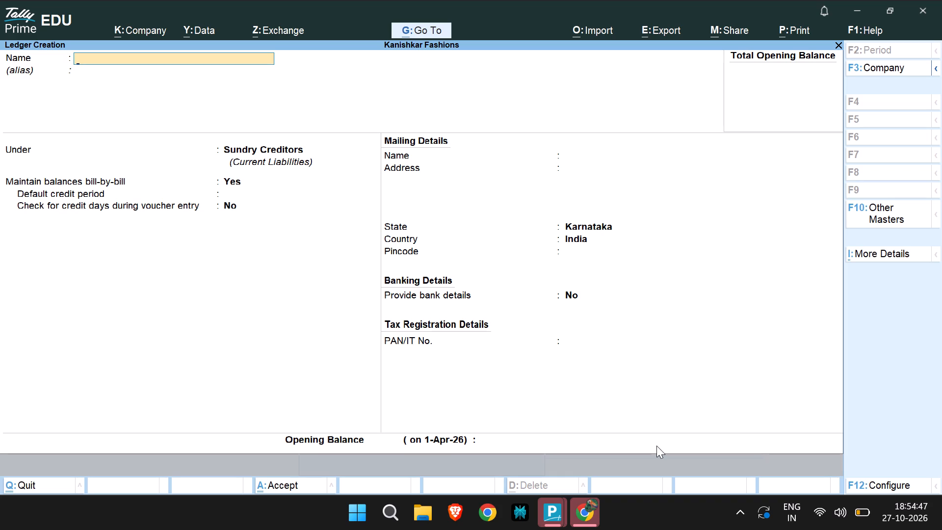
{"action": "key", "text": "Escape"}
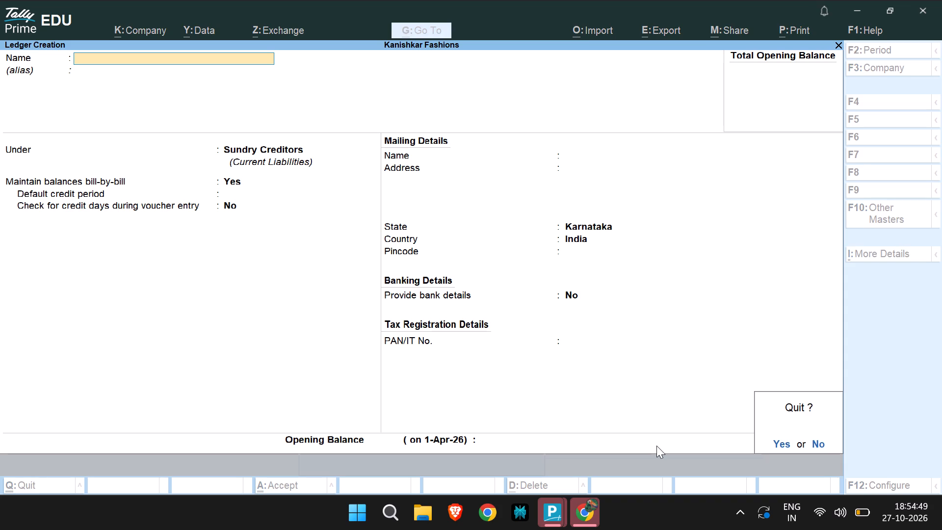
{"action": "key", "text": "Return"}
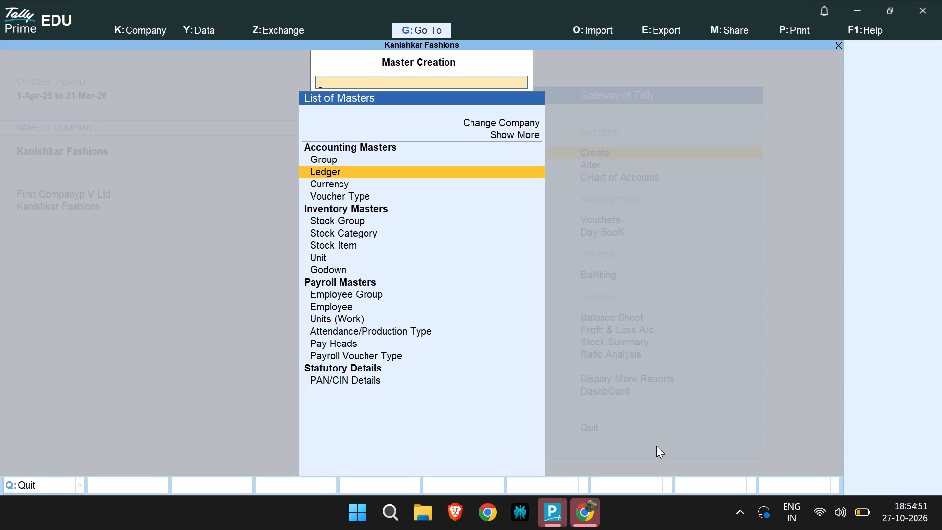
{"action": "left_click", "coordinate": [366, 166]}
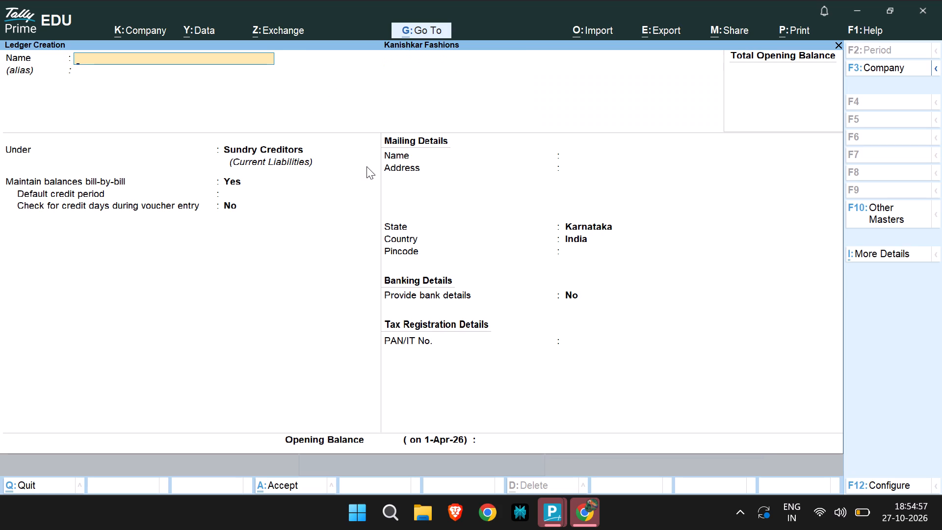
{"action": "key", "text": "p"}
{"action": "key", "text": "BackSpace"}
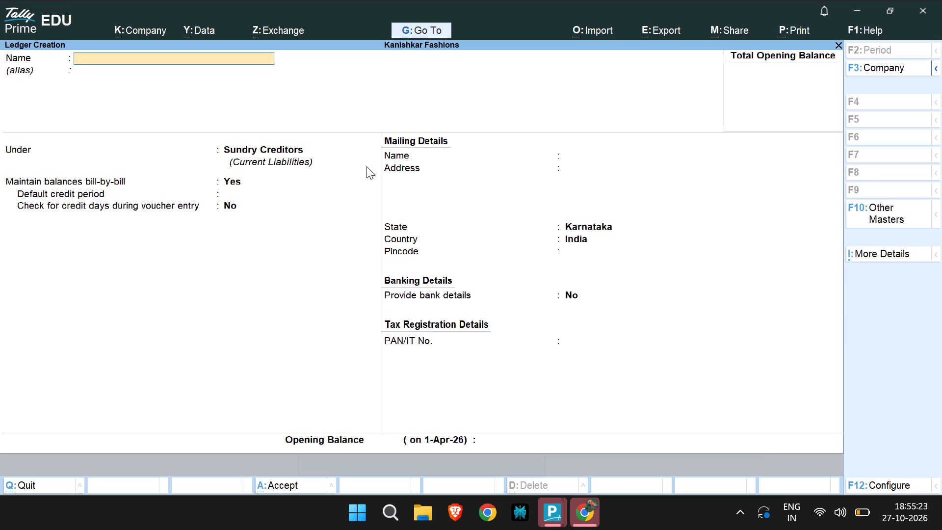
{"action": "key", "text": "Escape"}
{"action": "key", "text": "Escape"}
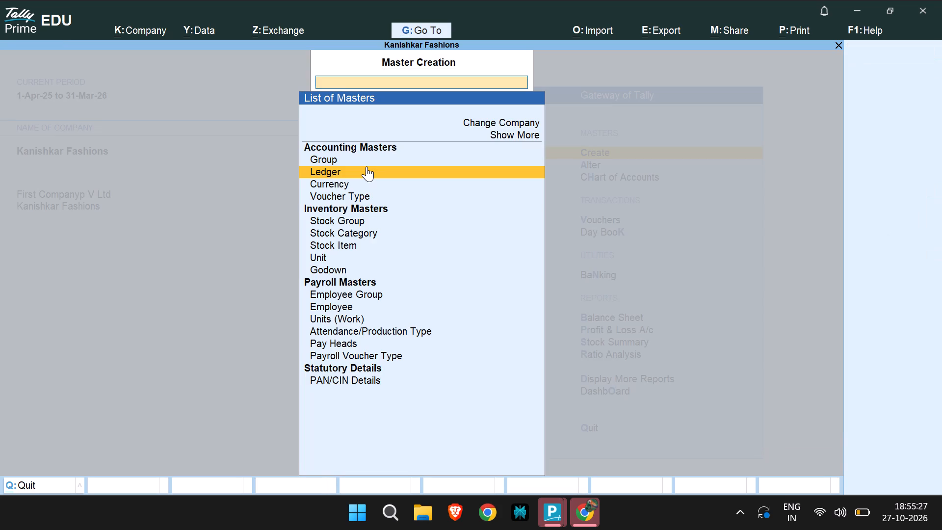
Start a new stock item in Kanishkar Fashions and name it T Shirt.
{"action": "left_click", "coordinate": [345, 241]}
{"action": "double_click", "coordinate": [345, 241]}
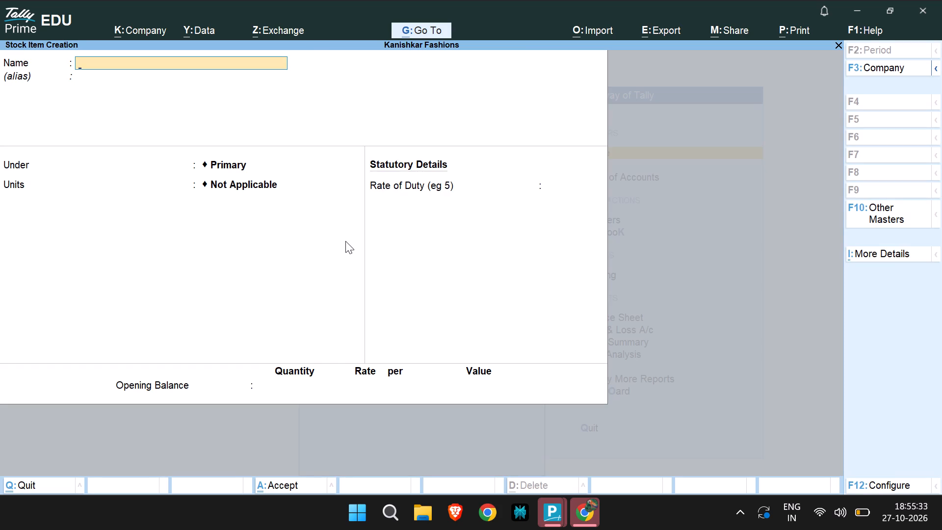
{"action": "type", "text": "t"}
{"action": "key", "text": "space"}
{"action": "key", "text": "s"}
{"action": "type", "text": "hi"}
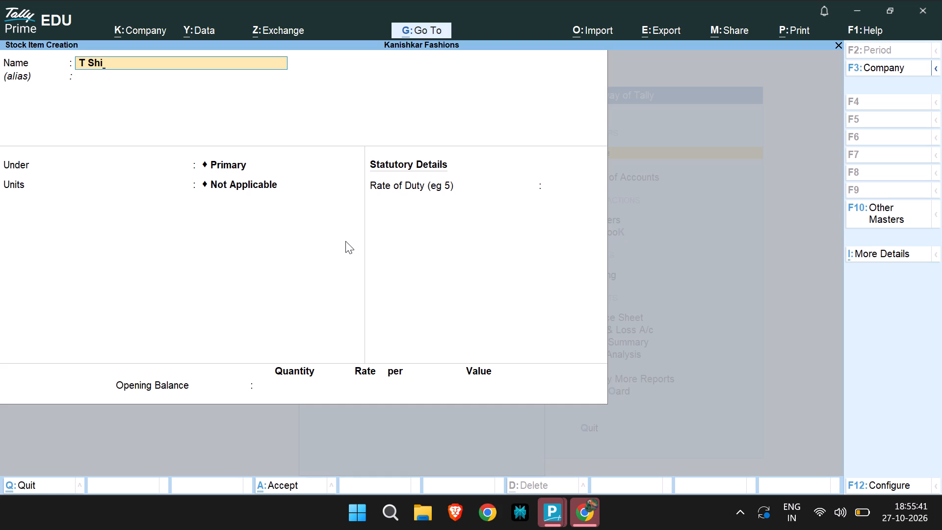
{"action": "type", "text": "rt"}
From the T Shirt item's units, start a new simple unit with the symbol no's.
{"action": "left_click", "coordinate": [242, 180]}
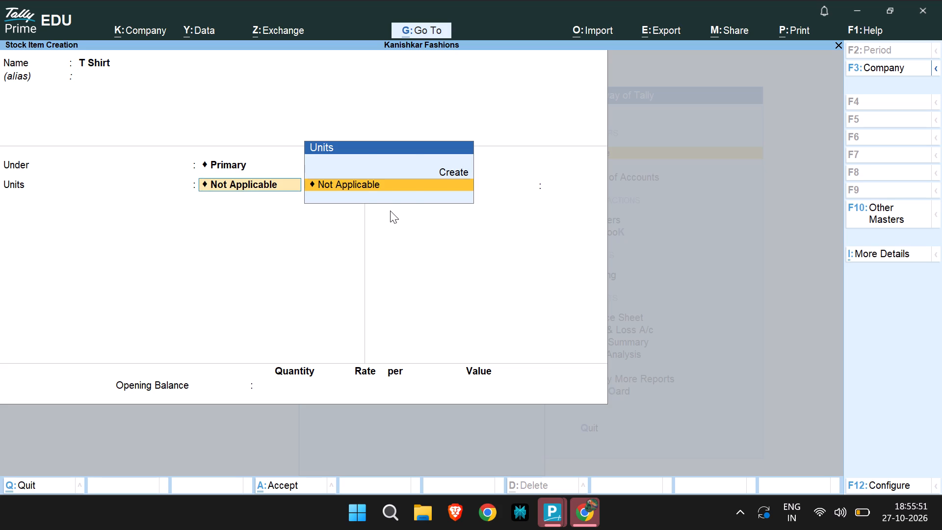
{"action": "key", "text": "Return"}
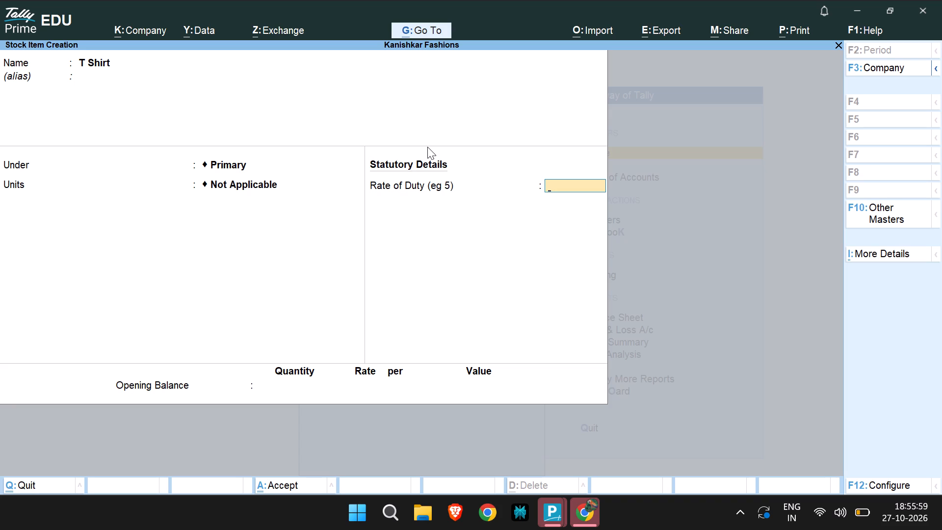
{"action": "key", "text": "BackSpace"}
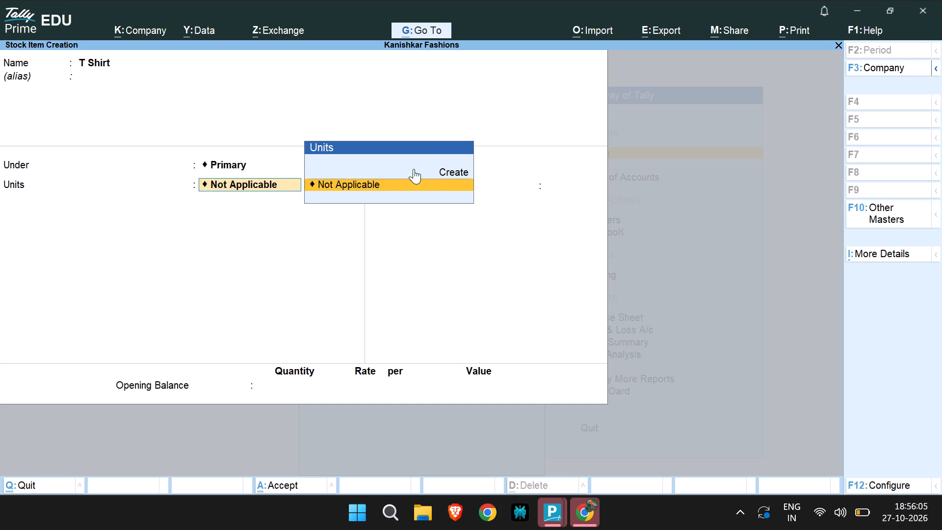
{"action": "left_click", "coordinate": [445, 170]}
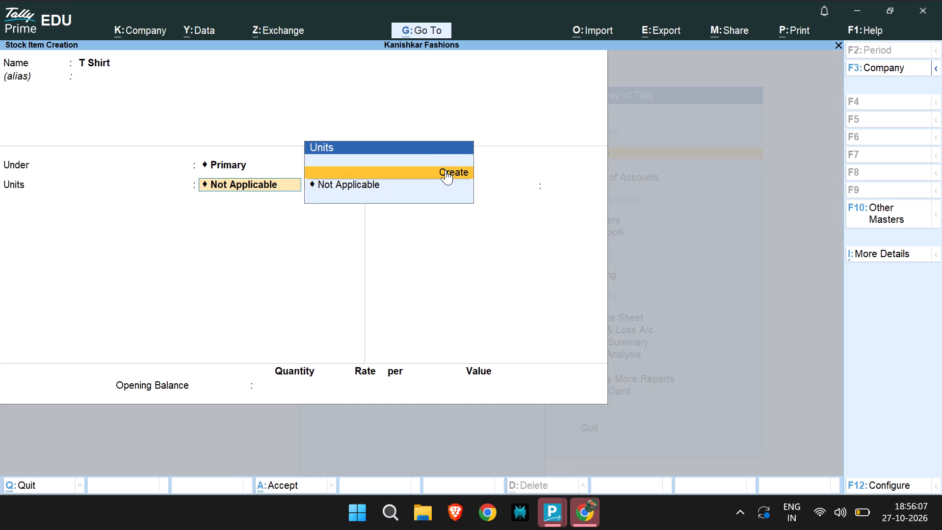
{"action": "left_click", "coordinate": [445, 170]}
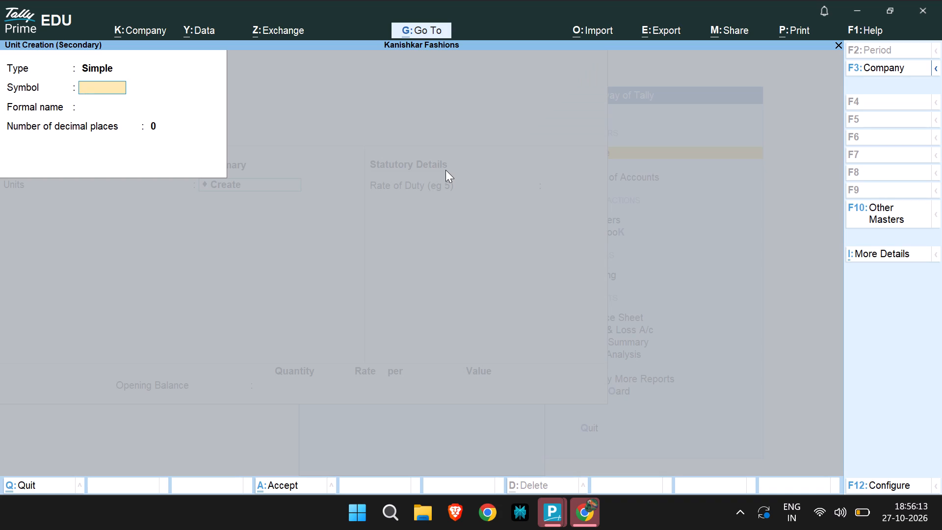
{"action": "type", "text": "no"}
{"action": "key", "text": "apostrophe"}
{"action": "key", "text": "s"}
Give the unit the formal name Number and 0 decimal places, and save it as the T Shirt item's unit.
{"action": "left_click", "coordinate": [89, 105]}
{"action": "key", "text": "Return"}
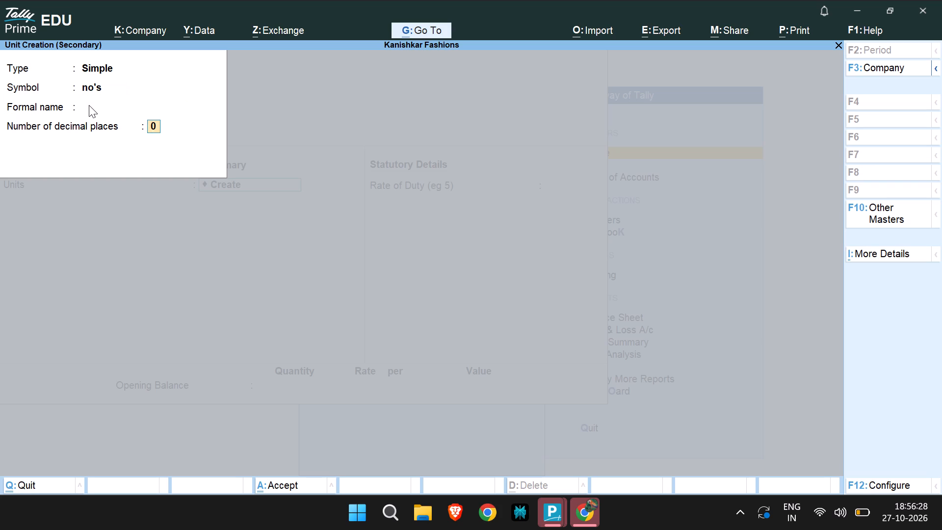
{"action": "key", "text": "Escape"}
{"action": "double_click", "coordinate": [77, 101]}
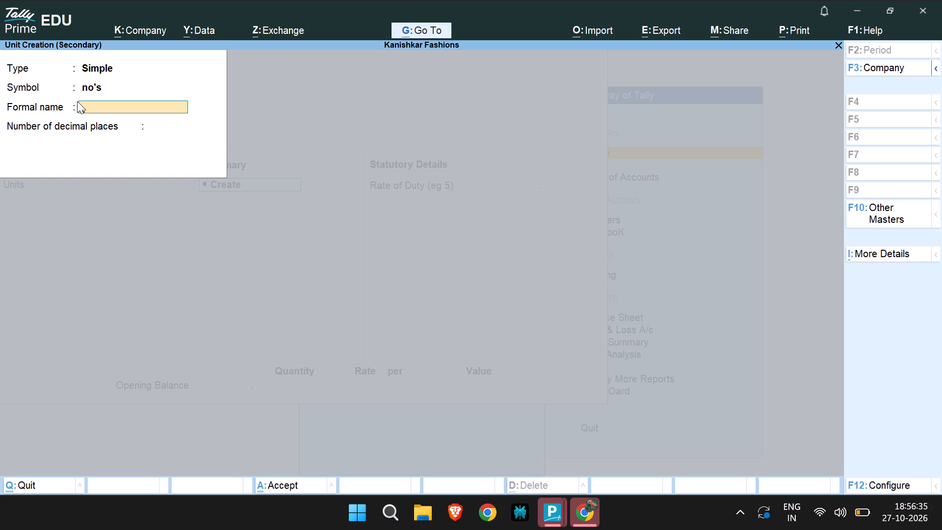
{"action": "type", "text": "num"}
{"action": "type", "text": "ber"}
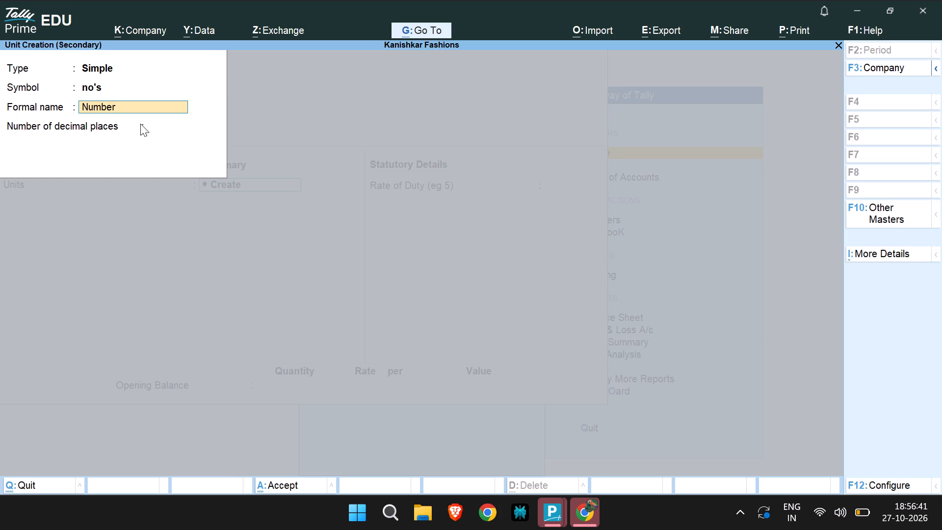
{"action": "left_click", "coordinate": [140, 124]}
{"action": "key", "text": "0"}
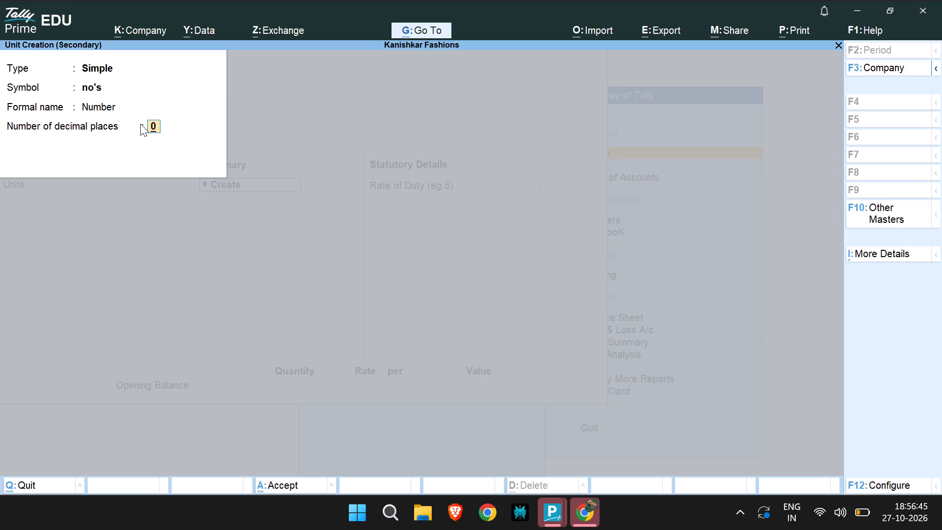
{"action": "key", "text": "Return"}
{"action": "key", "text": "Return"}
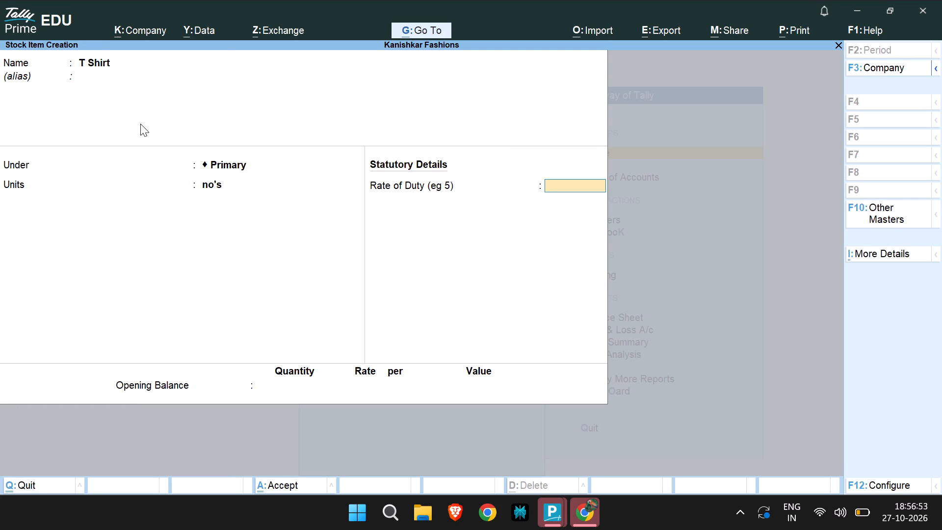
Enter no rate of duty or opening balance for T Shirt, and save the stock item.
{"action": "key", "text": "Return"}
{"action": "key", "text": "Return"}
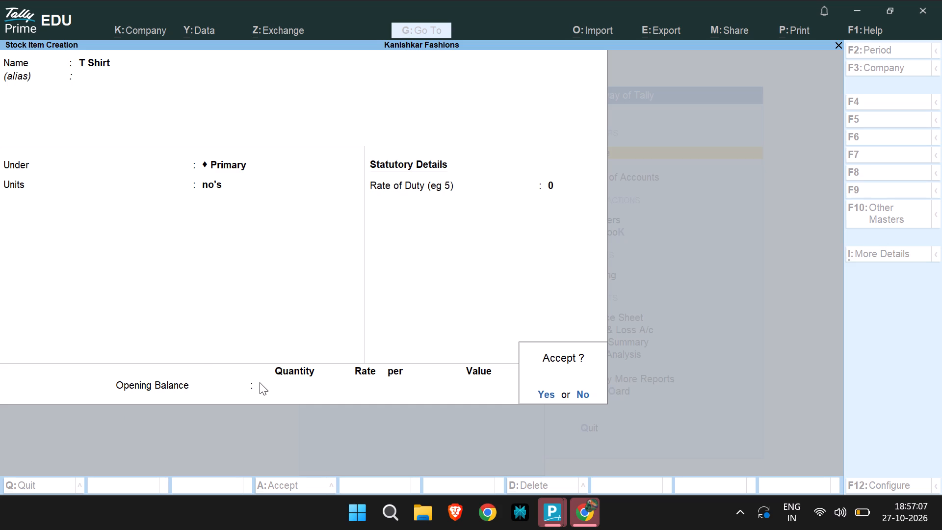
{"action": "key", "text": "Return"}
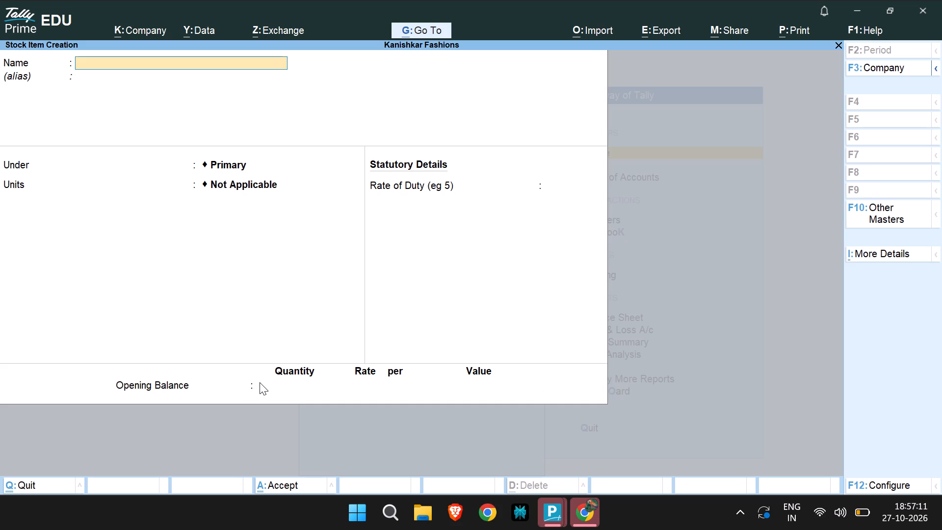
Create the stock item Pant under Primary with unit no's, no rate of duty and no opening balance, and save it.
{"action": "type", "text": "pant"}
{"action": "double_click", "coordinate": [264, 179]}
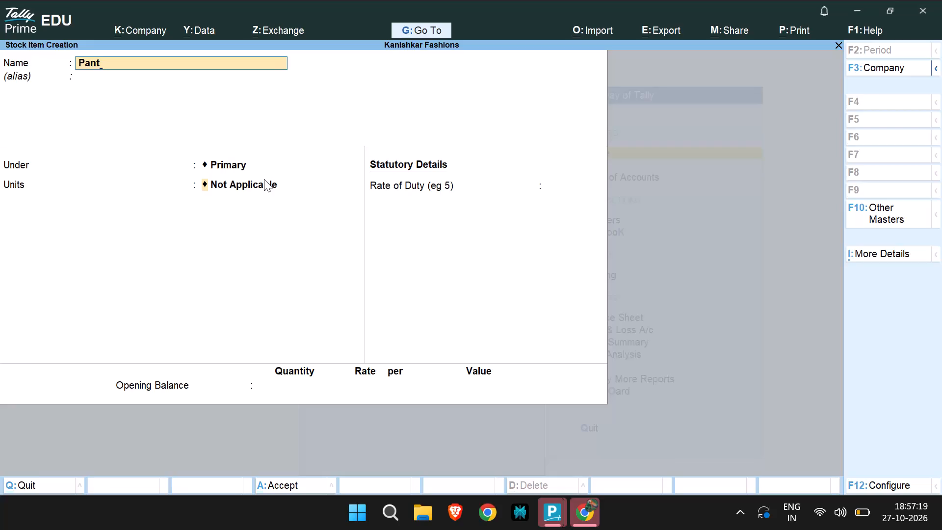
{"action": "left_click", "coordinate": [321, 195]}
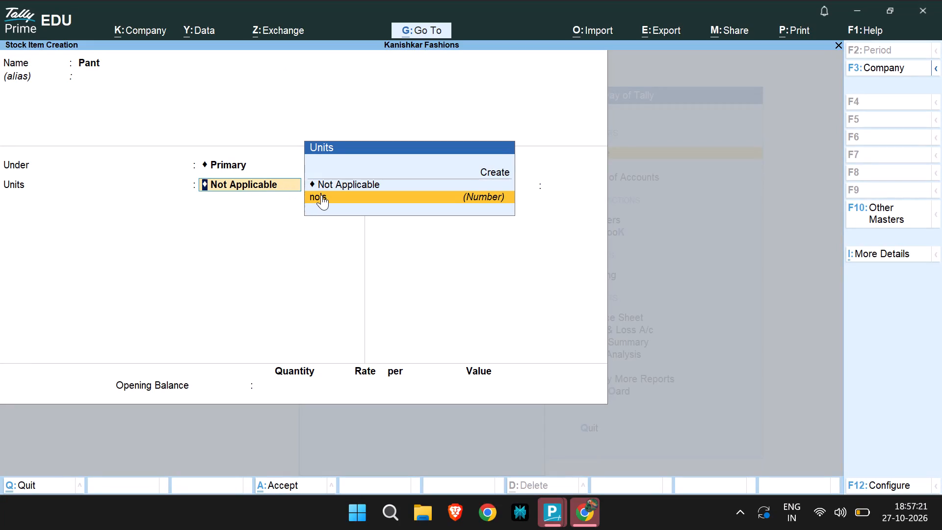
{"action": "left_click", "coordinate": [321, 195]}
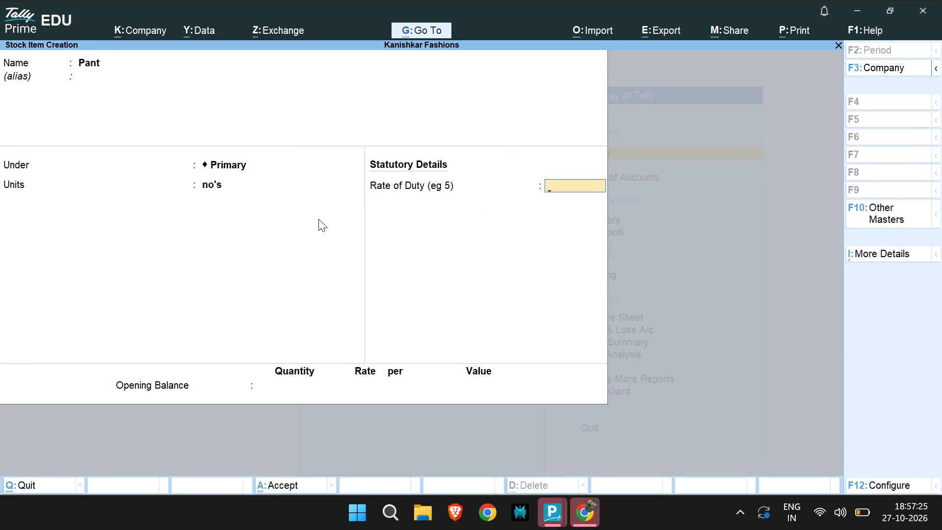
{"action": "key", "text": "Return"}
{"action": "key", "text": "Return"}
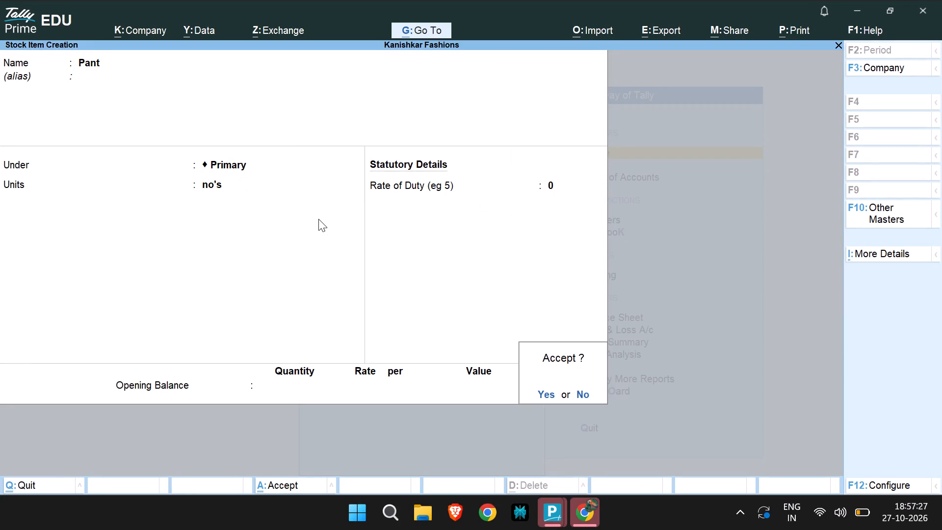
{"action": "key", "text": "Return"}
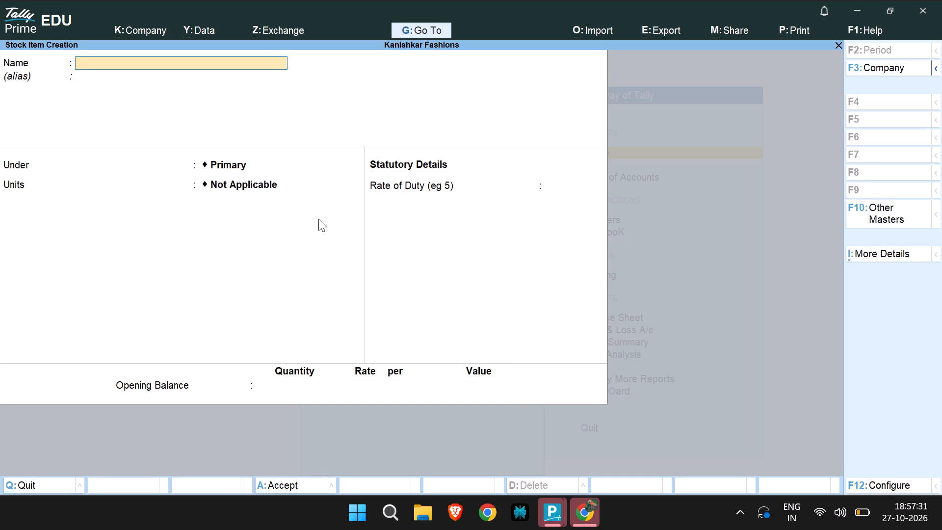
Create the stock item Jeans under Primary with unit no's, no rate of duty and no opening balance, save it and leave master creation.
{"action": "key", "text": "j"}
{"action": "key", "text": "e"}
{"action": "key", "text": "a"}
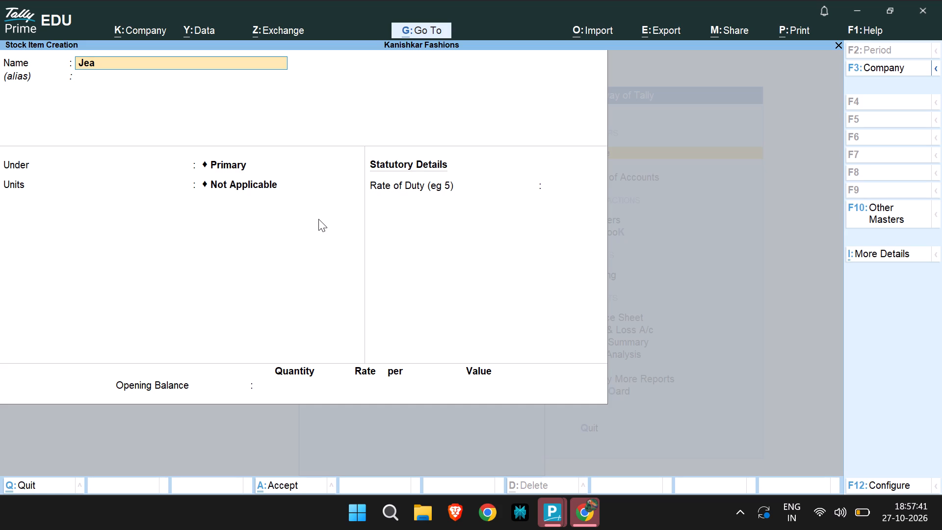
{"action": "type", "text": "ns"}
{"action": "key", "text": "Return"}
{"action": "key", "text": "Return"}
{"action": "key", "text": "Return"}
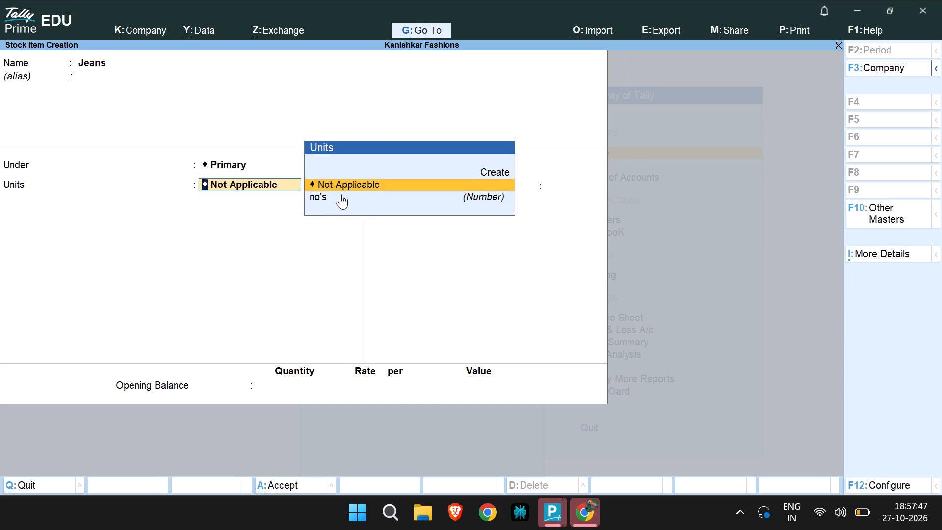
{"action": "left_click", "coordinate": [340, 194]}
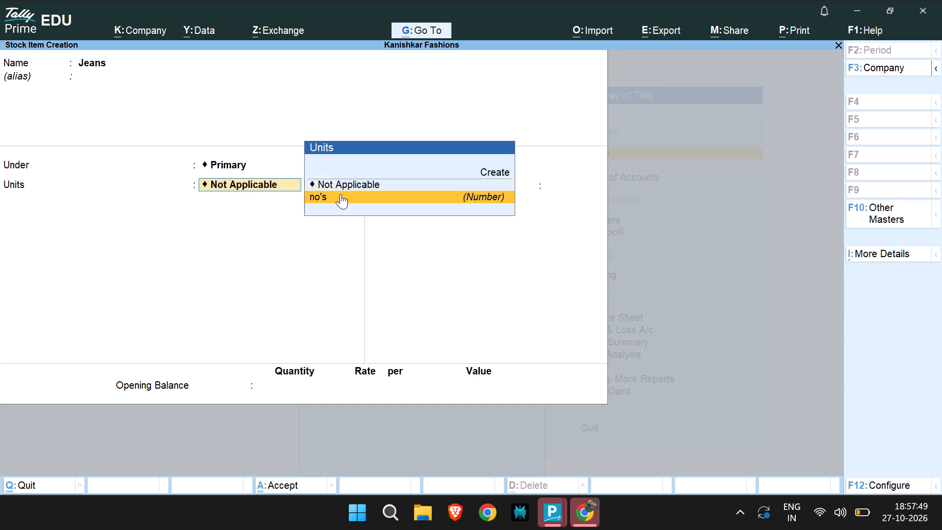
{"action": "left_click", "coordinate": [340, 194]}
{"action": "key", "text": "Return"}
{"action": "key", "text": "Return"}
{"action": "key", "text": "Return"}
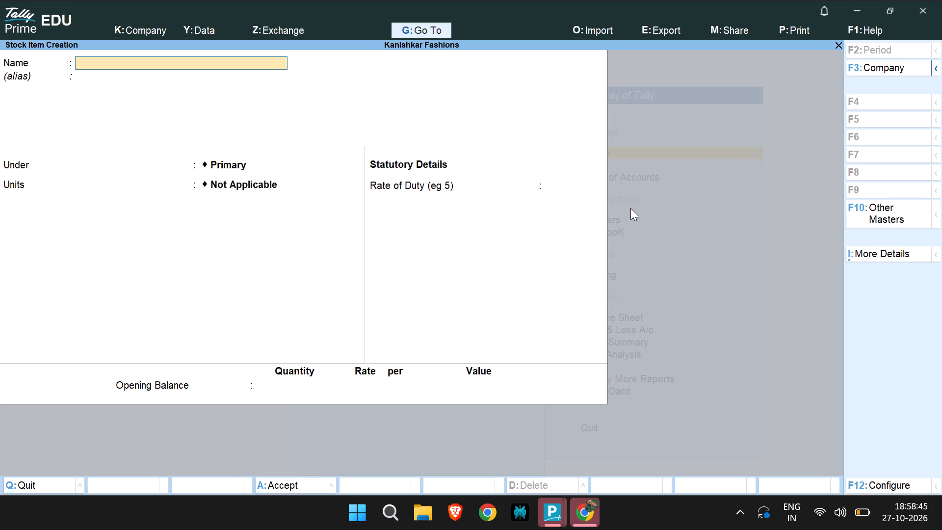
{"action": "key", "text": "Escape"}
{"action": "key", "text": "Escape"}
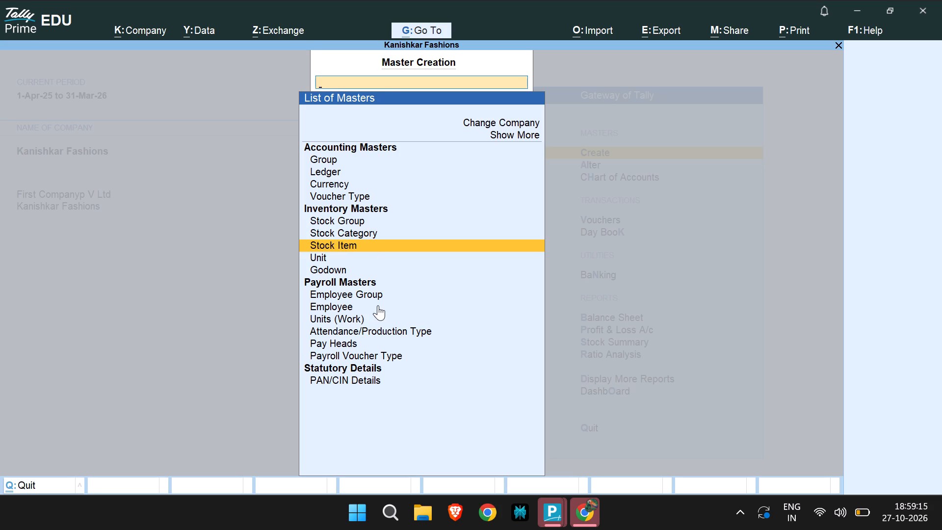
{"action": "key", "text": "Escape"}
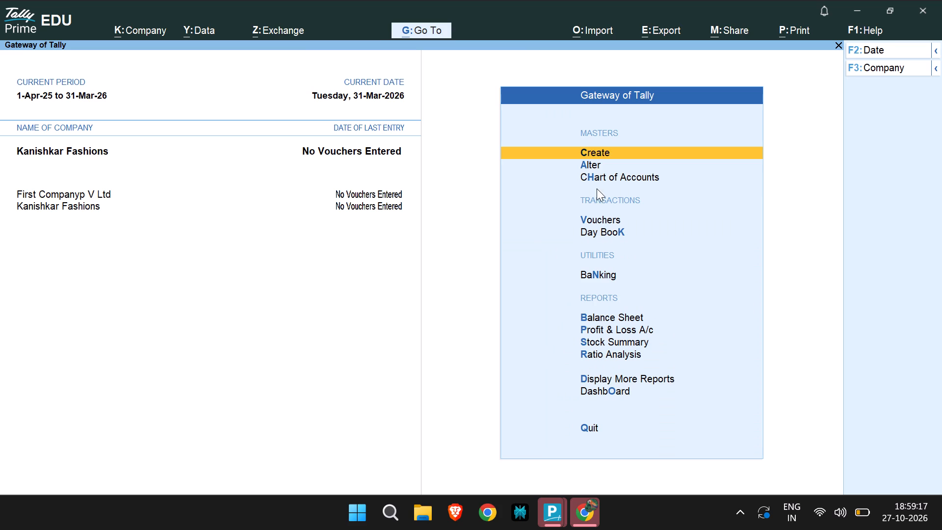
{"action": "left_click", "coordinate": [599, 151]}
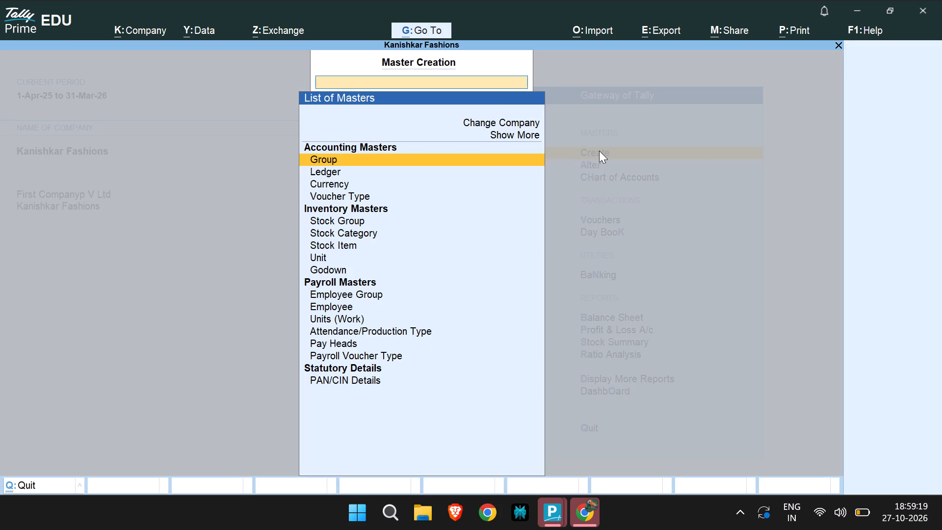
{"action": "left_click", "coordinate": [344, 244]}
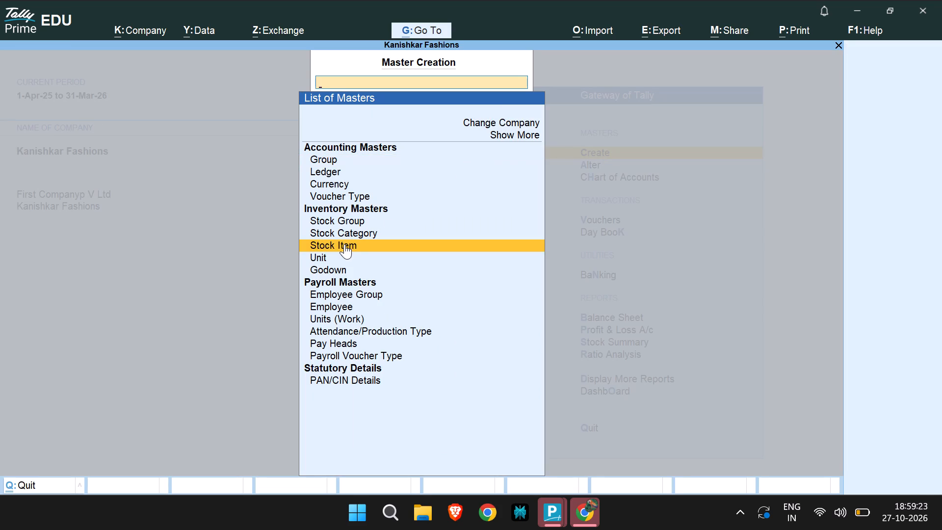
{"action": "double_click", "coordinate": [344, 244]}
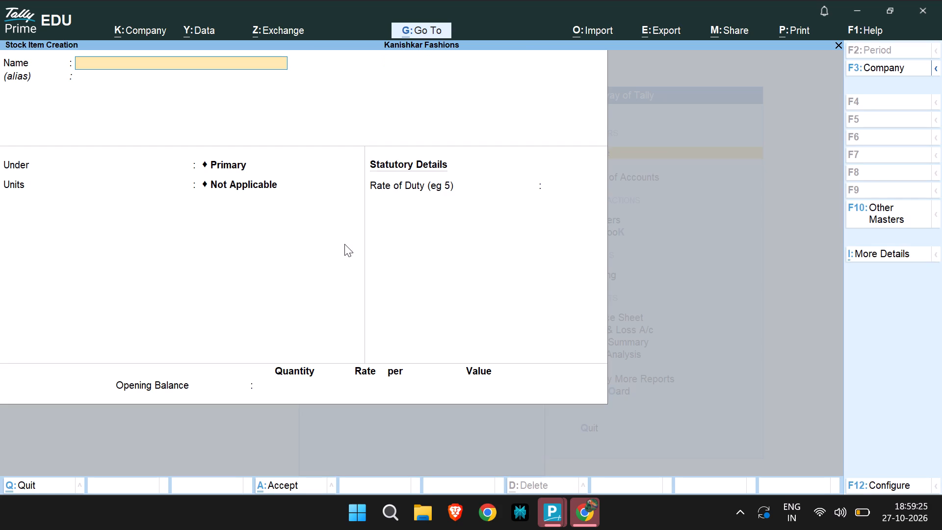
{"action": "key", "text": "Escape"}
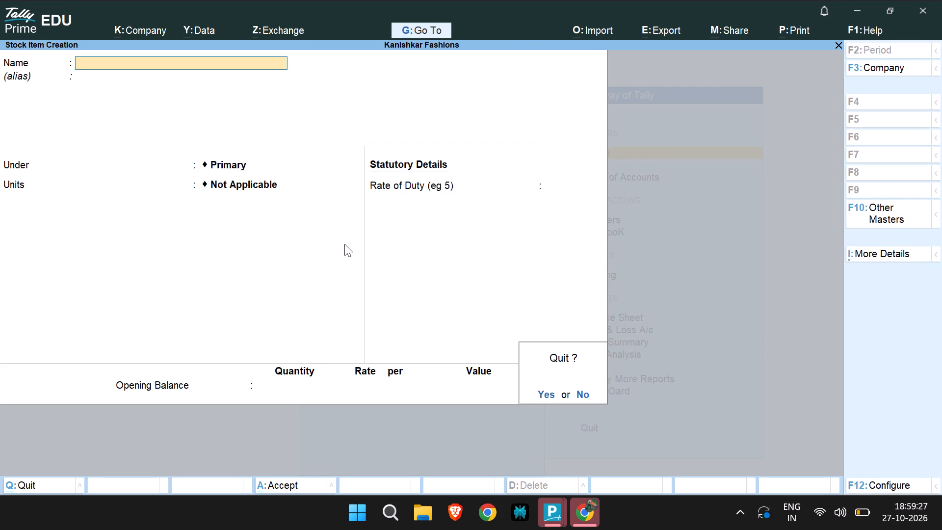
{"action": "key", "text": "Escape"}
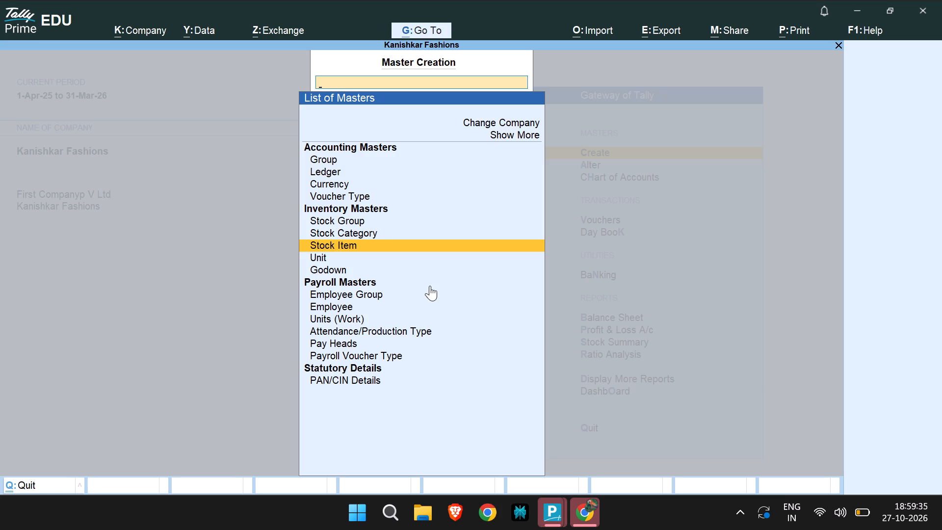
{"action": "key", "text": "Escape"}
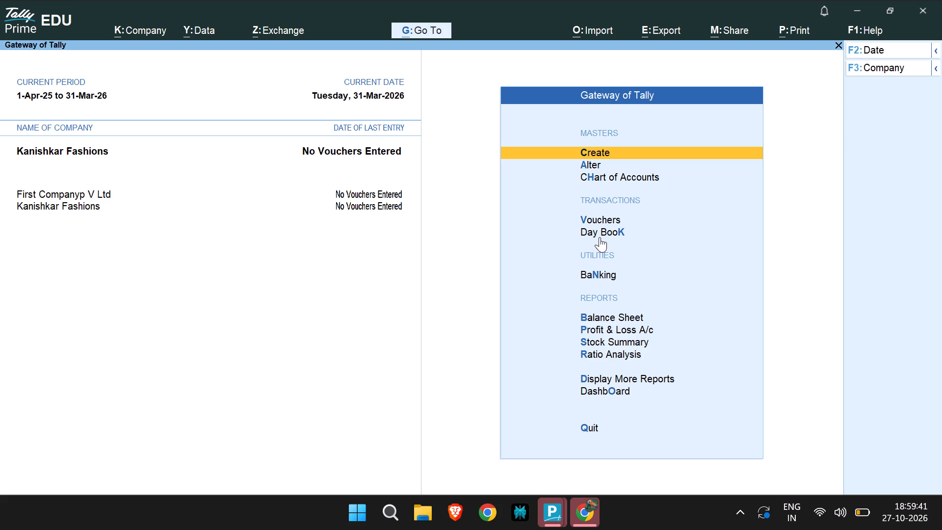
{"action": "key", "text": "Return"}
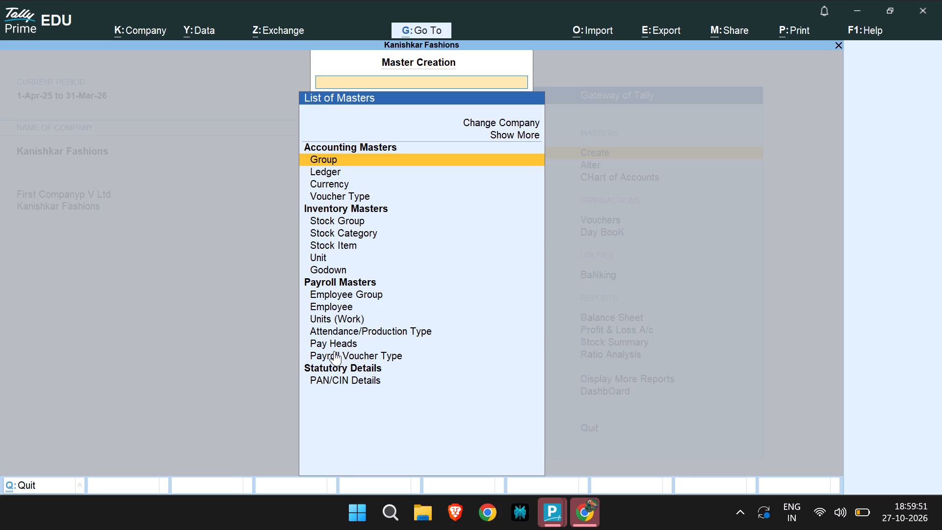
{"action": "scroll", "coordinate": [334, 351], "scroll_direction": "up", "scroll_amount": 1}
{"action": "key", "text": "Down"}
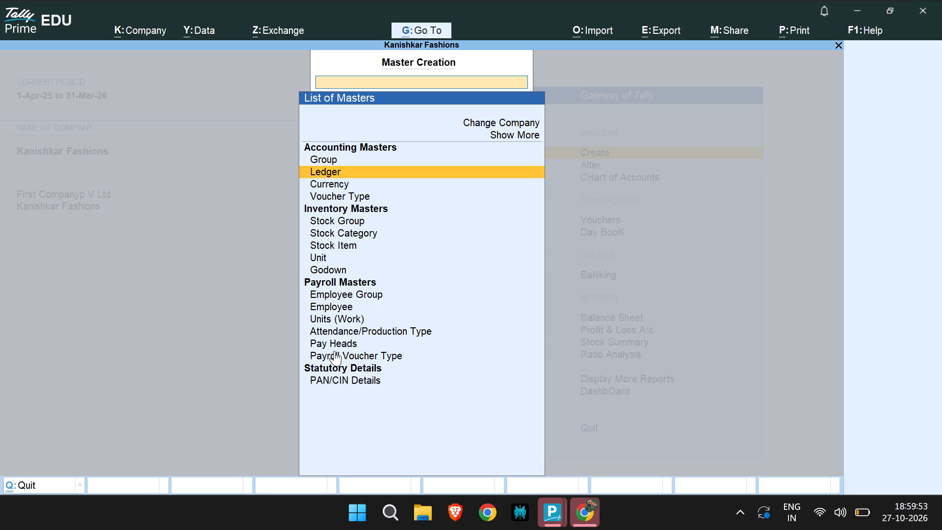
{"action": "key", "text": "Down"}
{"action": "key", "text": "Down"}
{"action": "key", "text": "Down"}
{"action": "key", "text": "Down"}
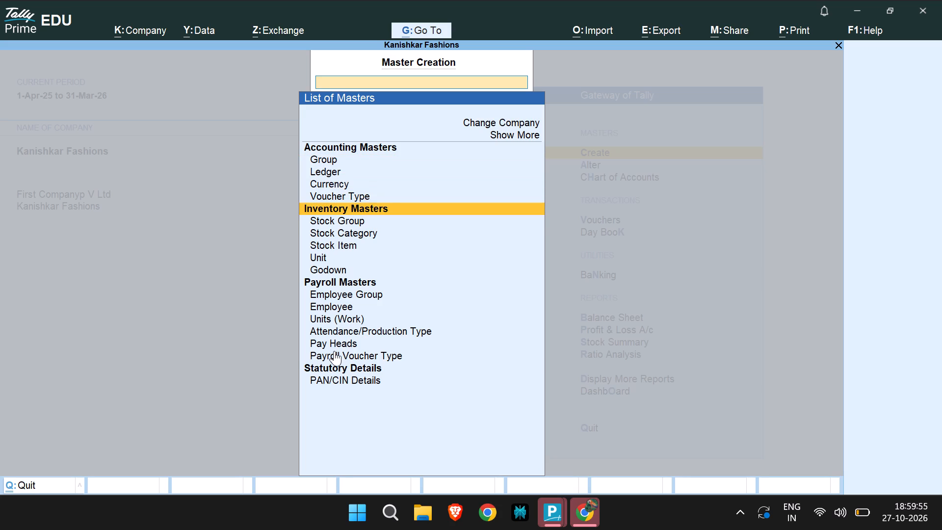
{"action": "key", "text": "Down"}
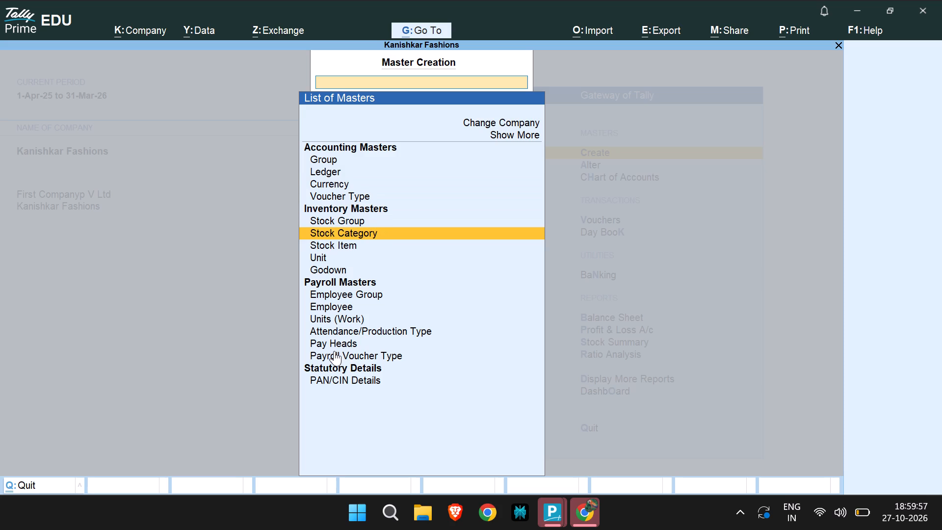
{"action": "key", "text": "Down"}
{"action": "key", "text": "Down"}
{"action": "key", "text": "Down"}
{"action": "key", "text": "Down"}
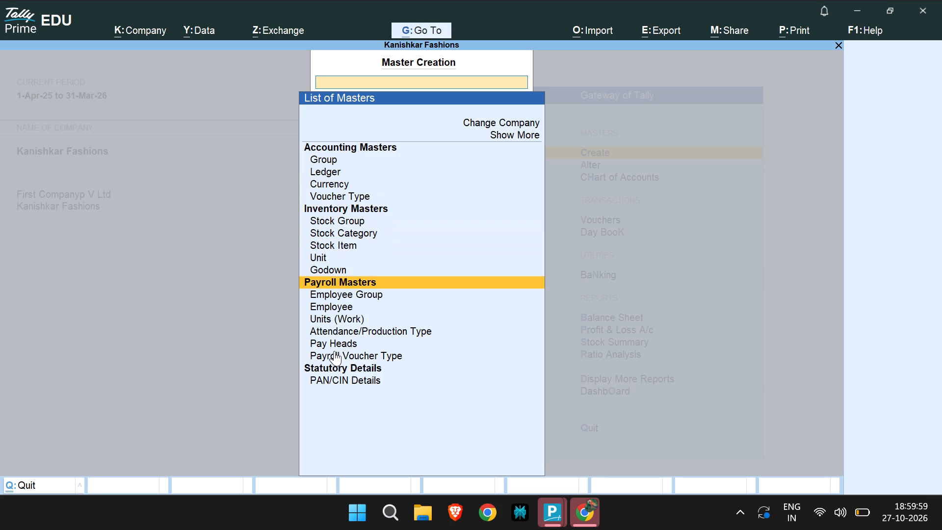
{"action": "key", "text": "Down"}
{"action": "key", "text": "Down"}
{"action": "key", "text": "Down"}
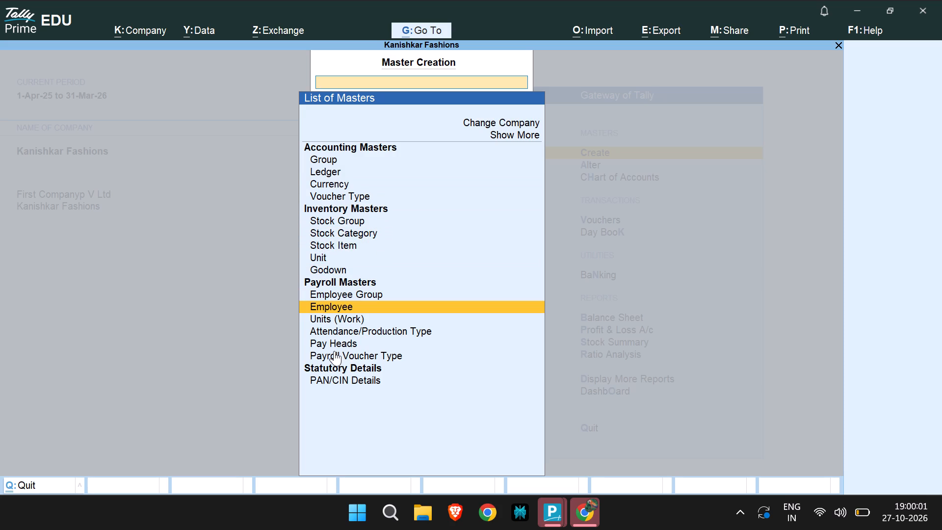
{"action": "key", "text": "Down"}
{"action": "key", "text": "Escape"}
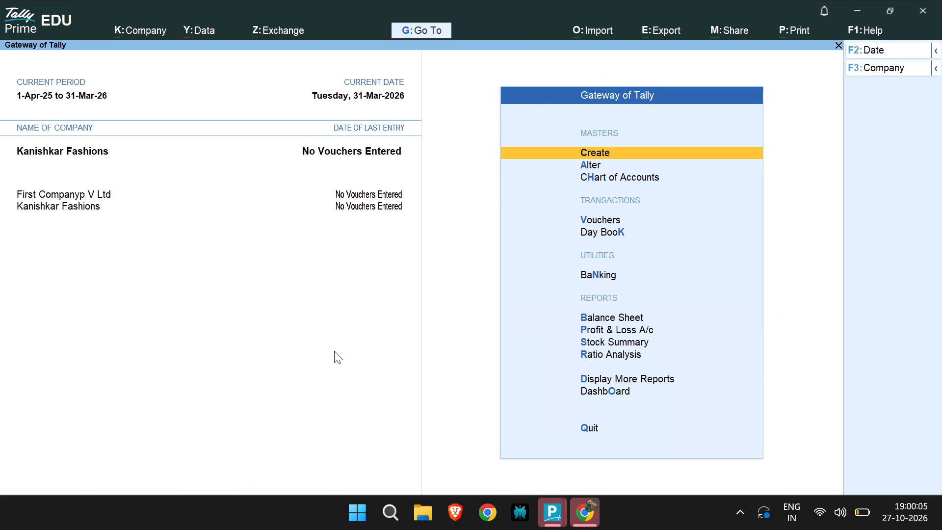
Create a new godown named Brg Rd under Primary, with no alias, instead of altering Main Location, and save it.
{"action": "key", "text": "Return"}
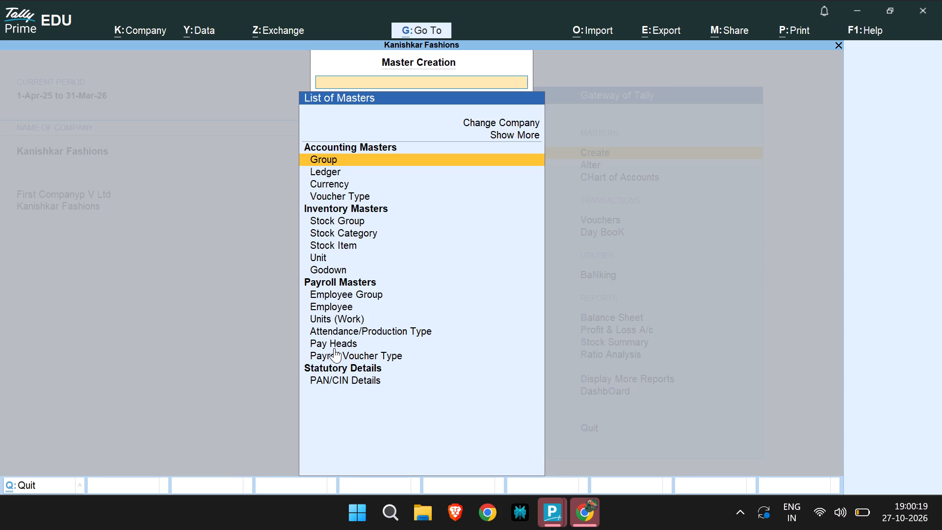
{"action": "key", "text": "Down"}
{"action": "key", "text": "Down"}
{"action": "key", "text": "Down"}
{"action": "key", "text": "Down"}
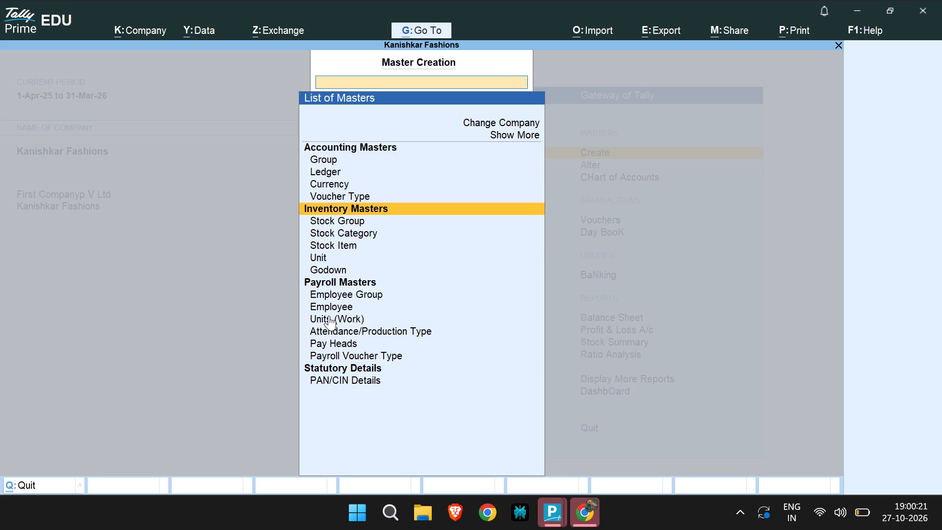
{"action": "key", "text": "Down"}
{"action": "key", "text": "Down"}
{"action": "key", "text": "Down"}
{"action": "key", "text": "Down"}
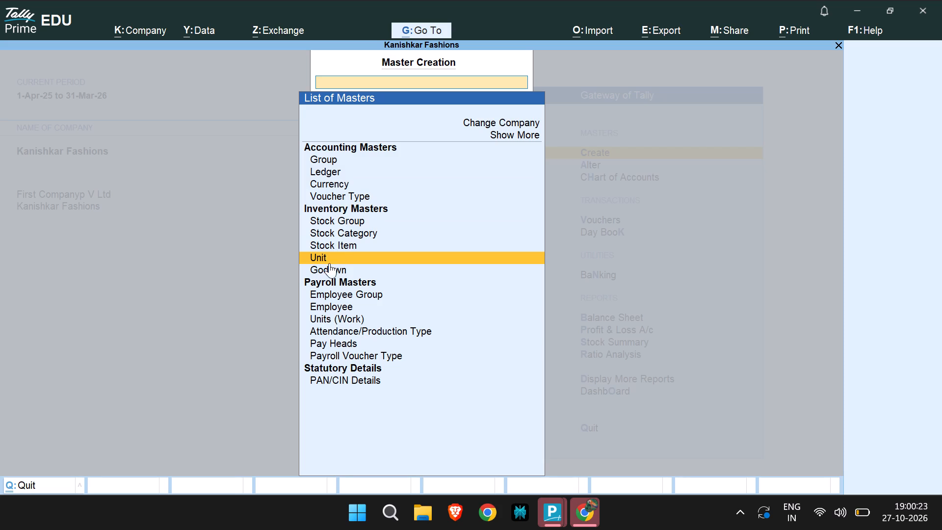
{"action": "left_click", "coordinate": [329, 272]}
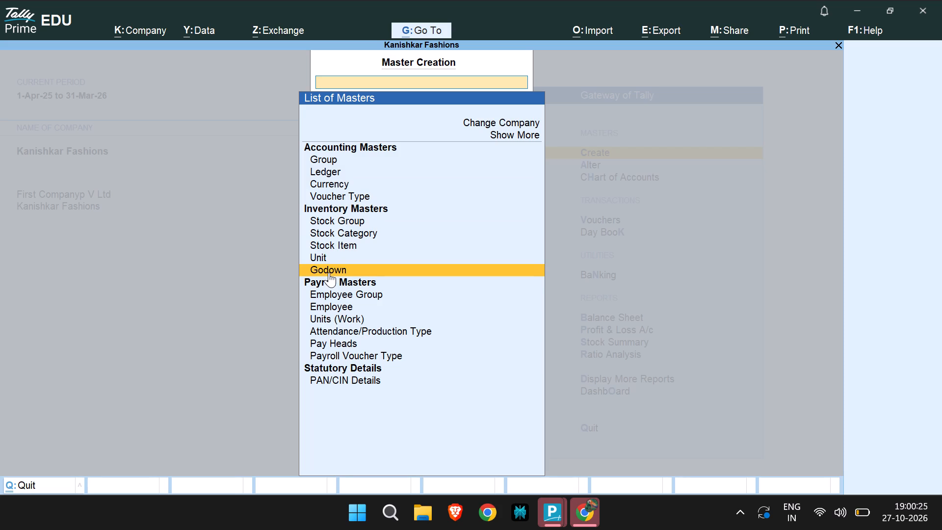
{"action": "double_click", "coordinate": [329, 272]}
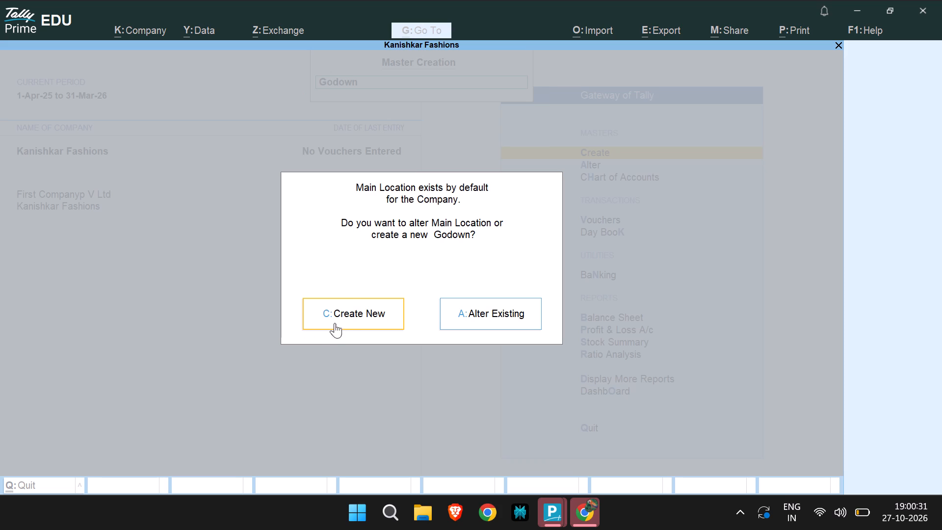
{"action": "left_click", "coordinate": [352, 305]}
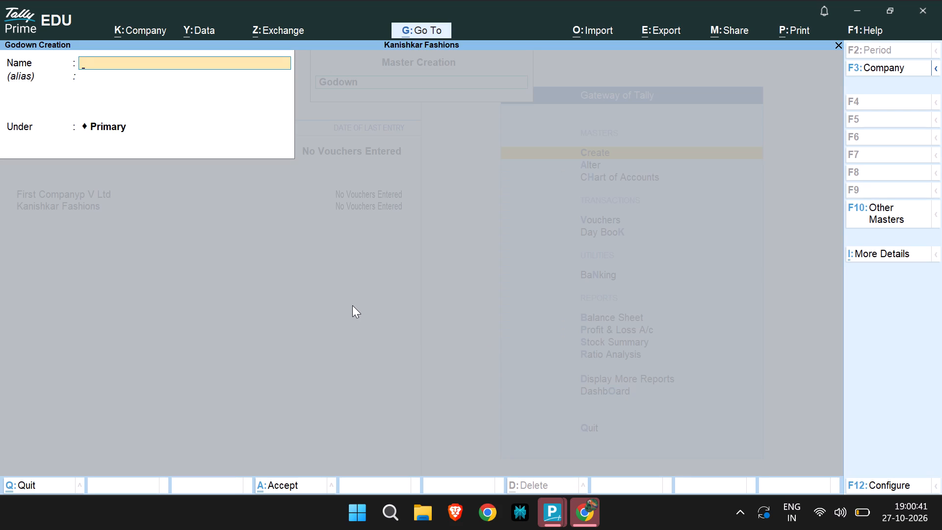
{"action": "key", "text": "b"}
{"action": "key", "text": "r"}
{"action": "key", "text": "g"}
{"action": "key", "text": "space"}
{"action": "type", "text": "r"}
{"action": "key", "text": "d"}
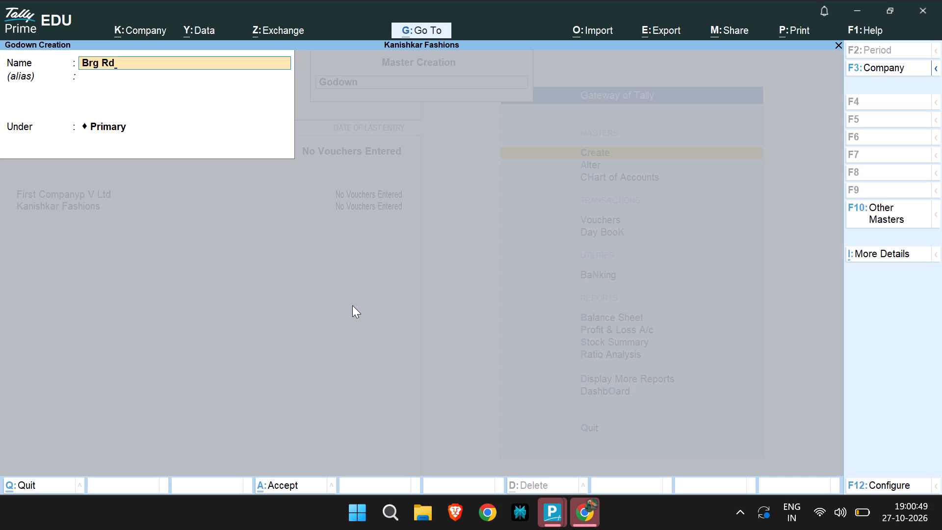
{"action": "left_click", "coordinate": [352, 305]}
{"action": "key", "text": "Return"}
{"action": "key", "text": "Return"}
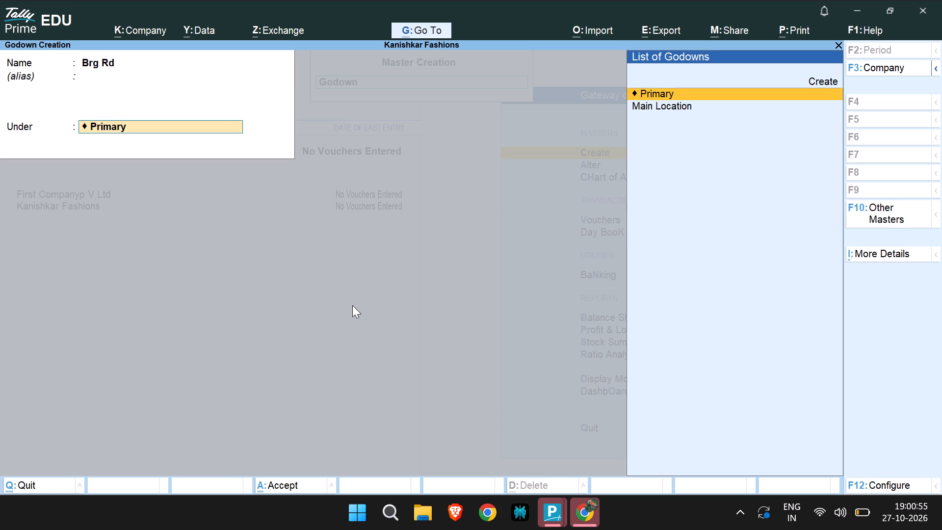
{"action": "key", "text": "Return"}
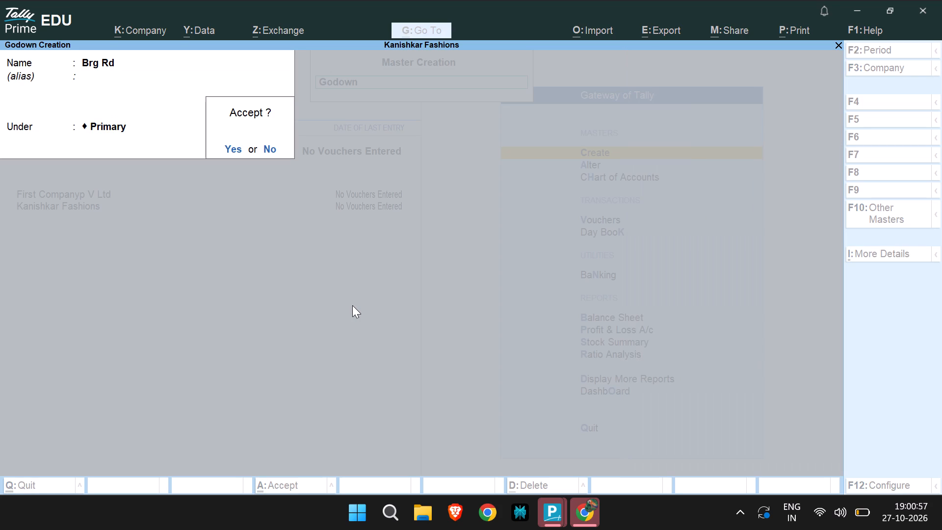
{"action": "key", "text": "Return"}
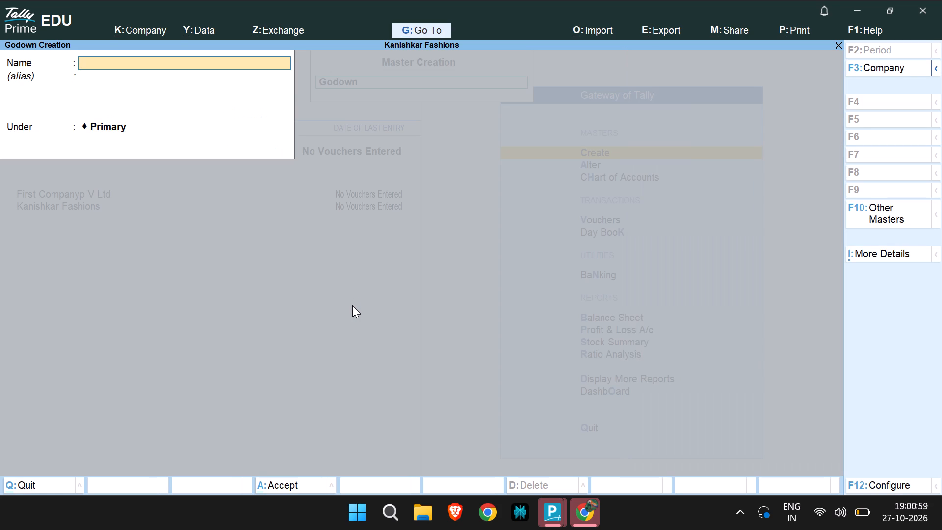
Create the godown M G Rd under Primary with no alias, save it, and leave master creation.
{"action": "key", "text": "m"}
{"action": "key", "text": "space"}
{"action": "key", "text": "g"}
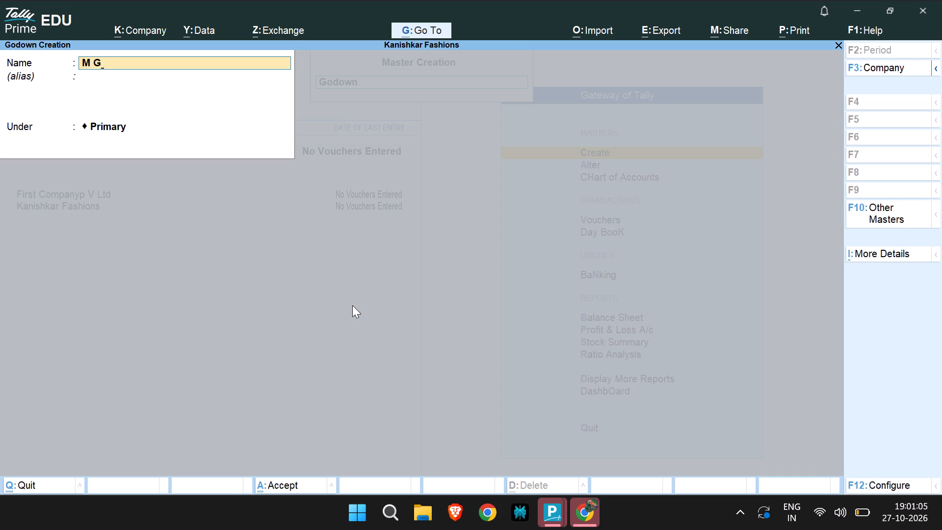
{"action": "key", "text": "space"}
{"action": "type", "text": "rd"}
{"action": "key", "text": "Return"}
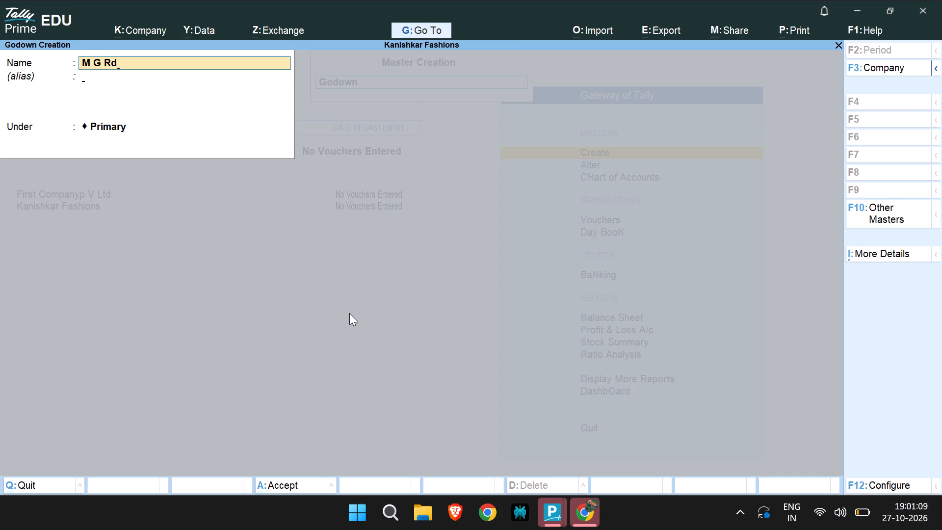
{"action": "key", "text": "Return"}
{"action": "key", "text": "Return"}
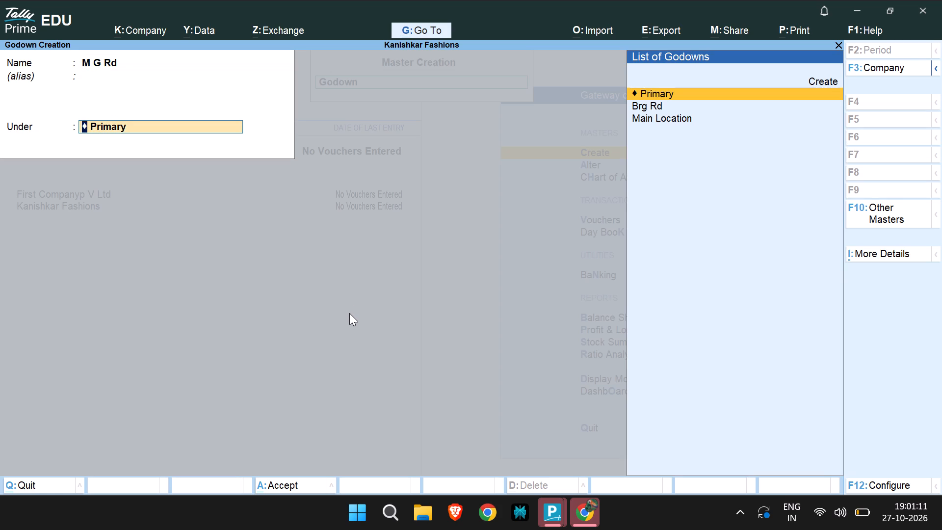
{"action": "key", "text": "Return"}
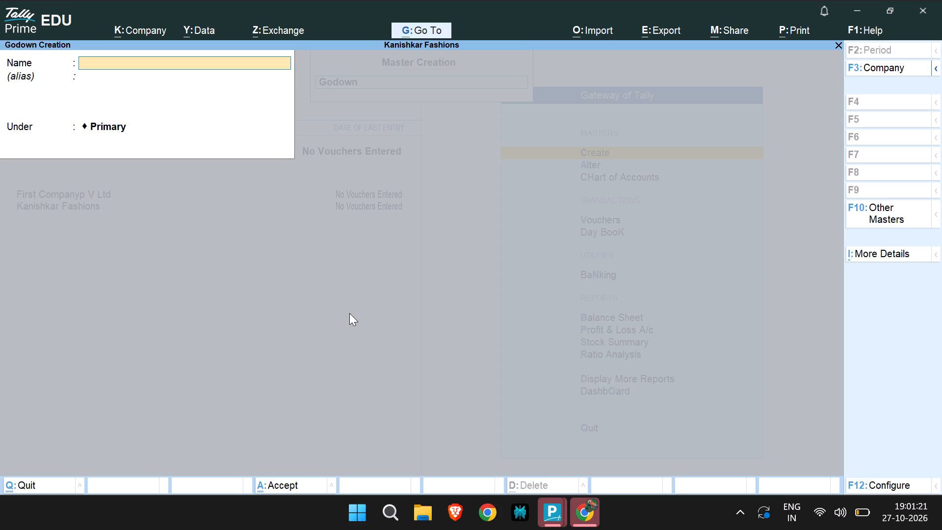
{"action": "key", "text": "Escape"}
{"action": "key", "text": "Escape"}
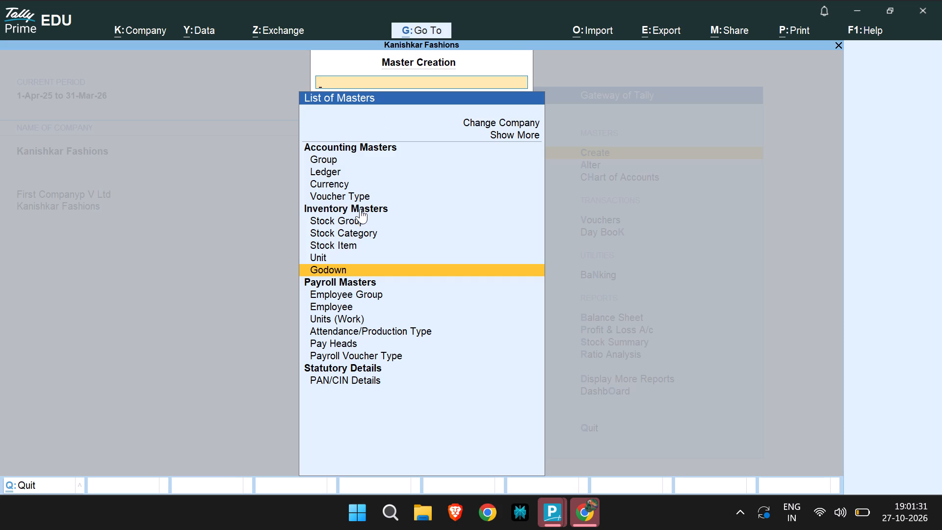
{"action": "key", "text": "Escape"}
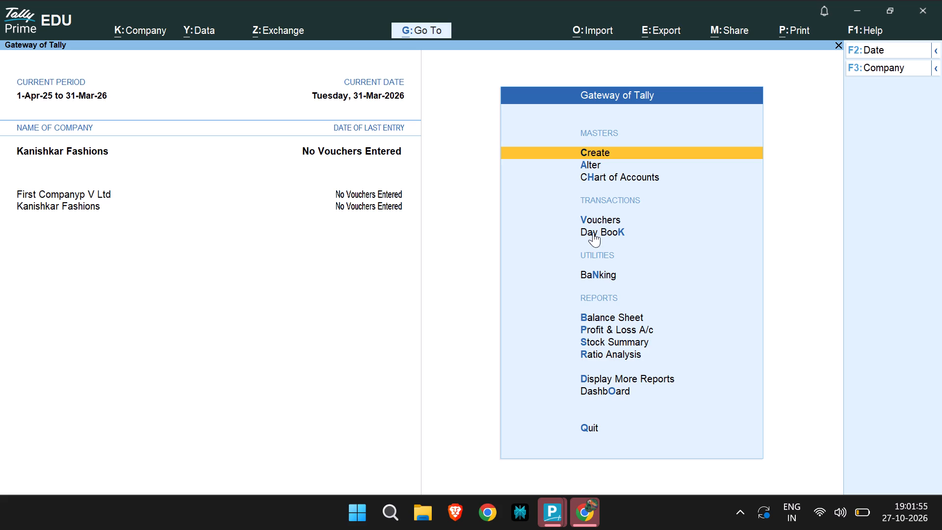
Open a new purchase voucher for Kanishkar Fashions.
{"action": "left_click", "coordinate": [602, 217]}
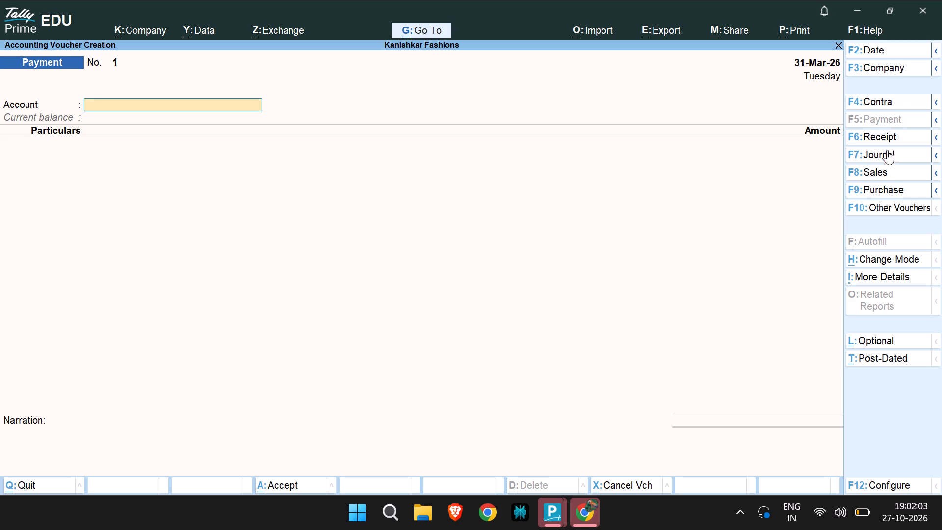
{"action": "left_click", "coordinate": [888, 191]}
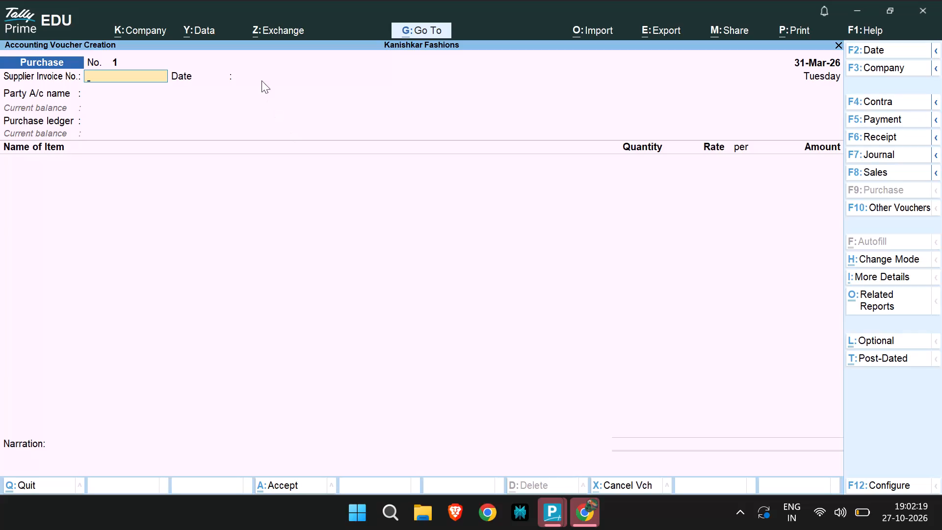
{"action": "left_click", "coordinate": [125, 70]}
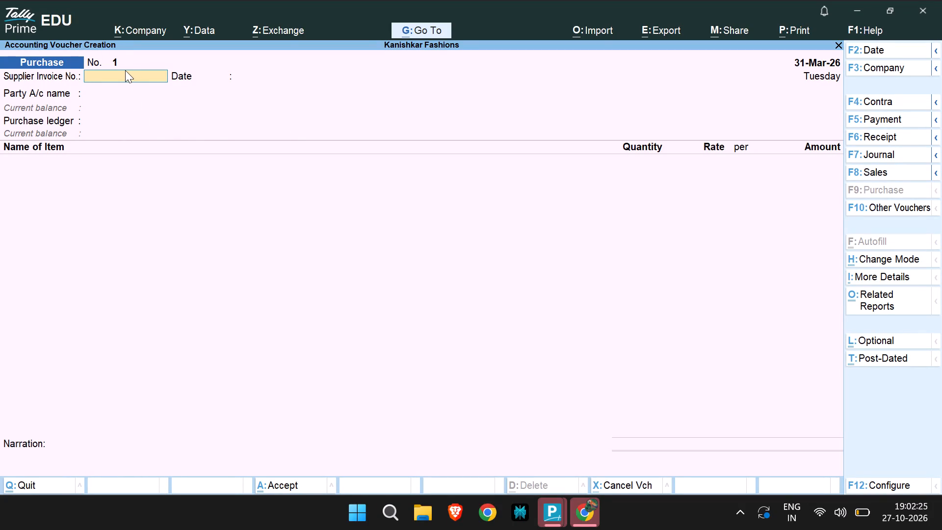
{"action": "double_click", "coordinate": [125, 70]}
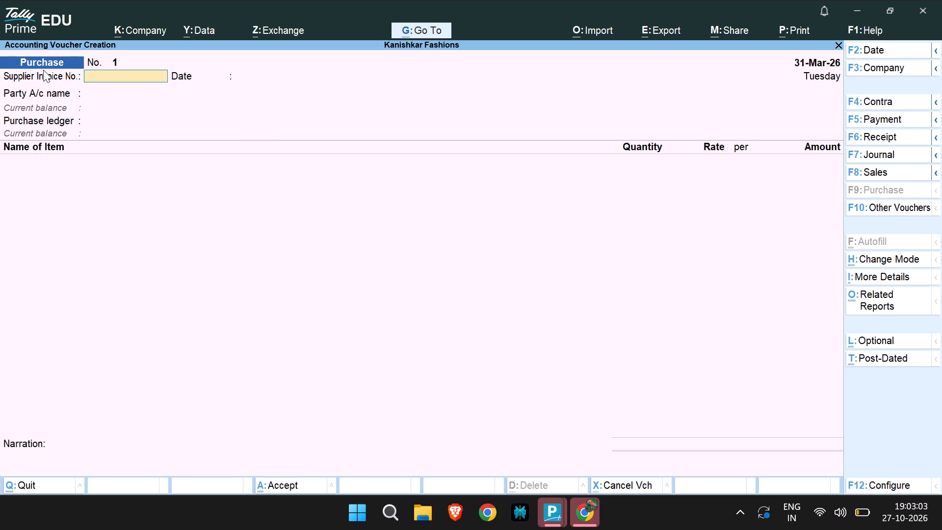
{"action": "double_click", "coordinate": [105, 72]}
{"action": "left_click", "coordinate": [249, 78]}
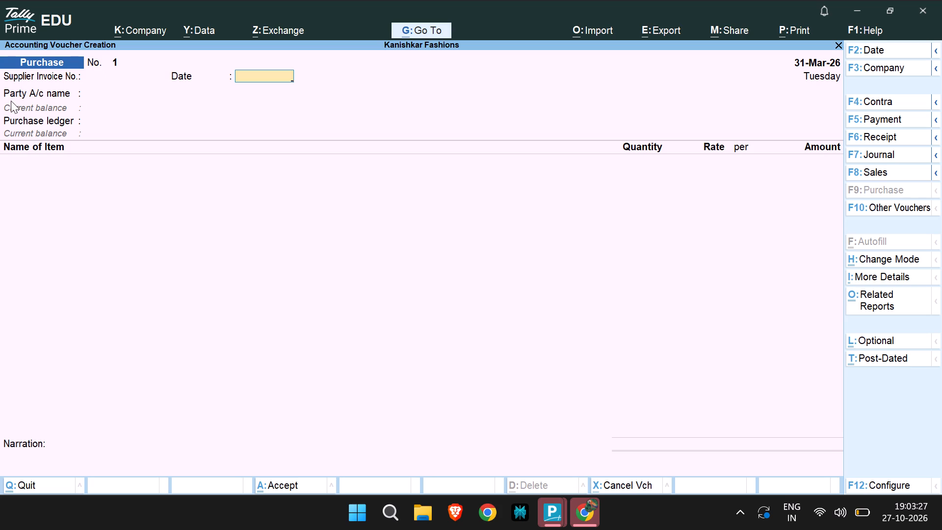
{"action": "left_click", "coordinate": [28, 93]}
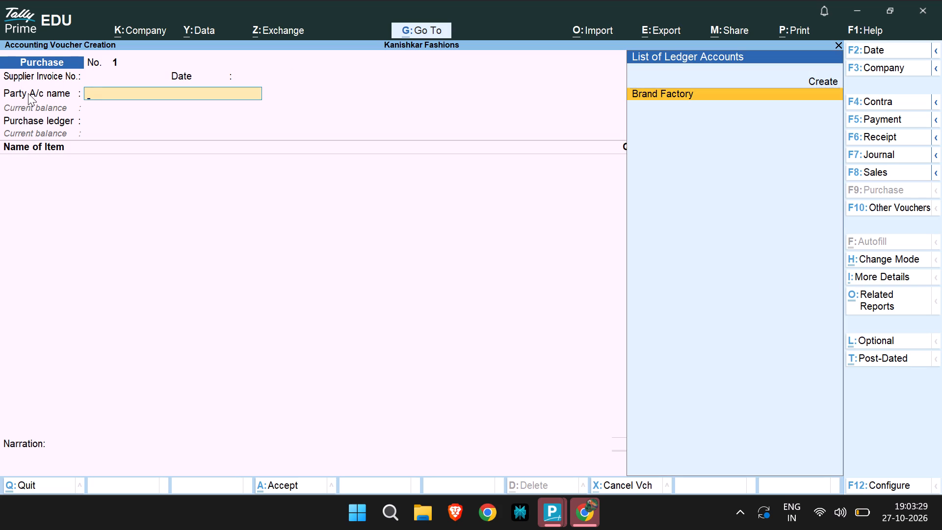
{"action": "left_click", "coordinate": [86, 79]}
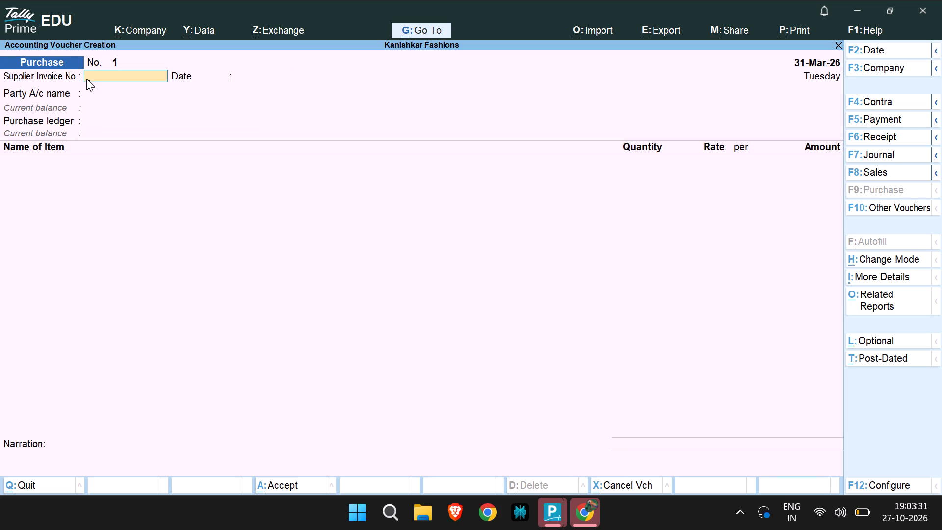
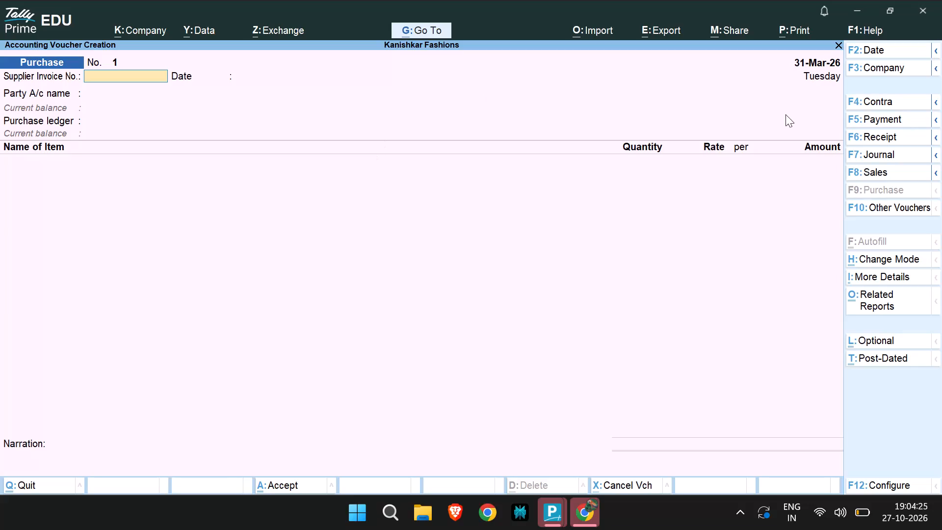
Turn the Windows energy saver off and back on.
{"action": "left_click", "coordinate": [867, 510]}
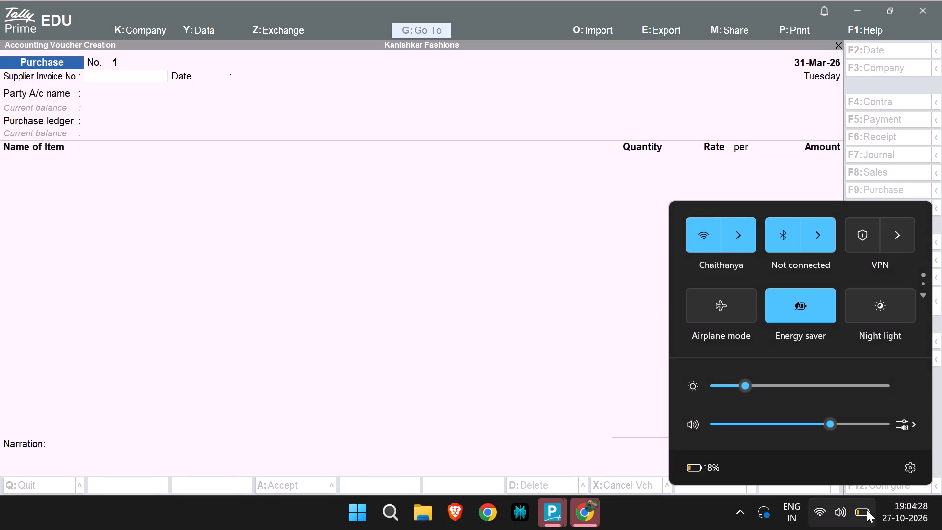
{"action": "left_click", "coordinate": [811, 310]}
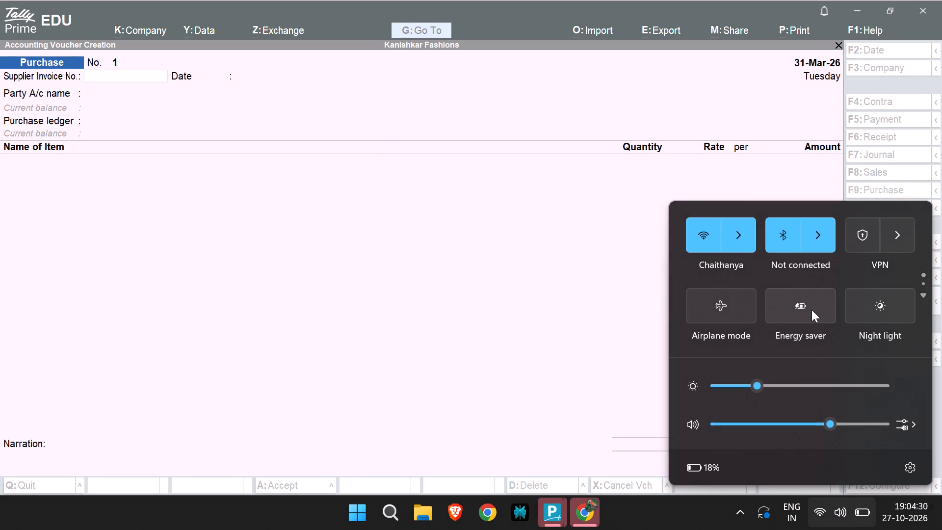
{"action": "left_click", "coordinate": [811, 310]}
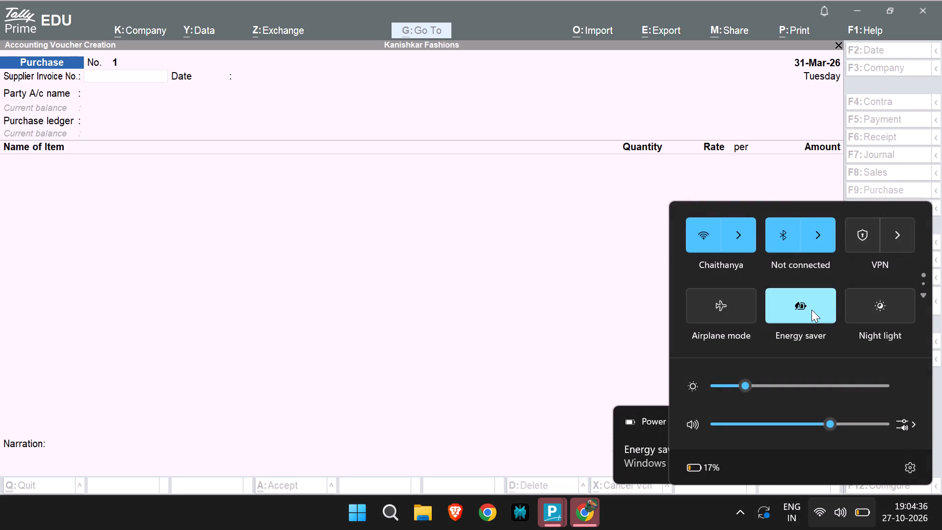
Return to the purchase voucher with Brand Factory as party and Purchase Ac as purchase ledger, ready for item entry.
{"action": "left_click", "coordinate": [463, 311]}
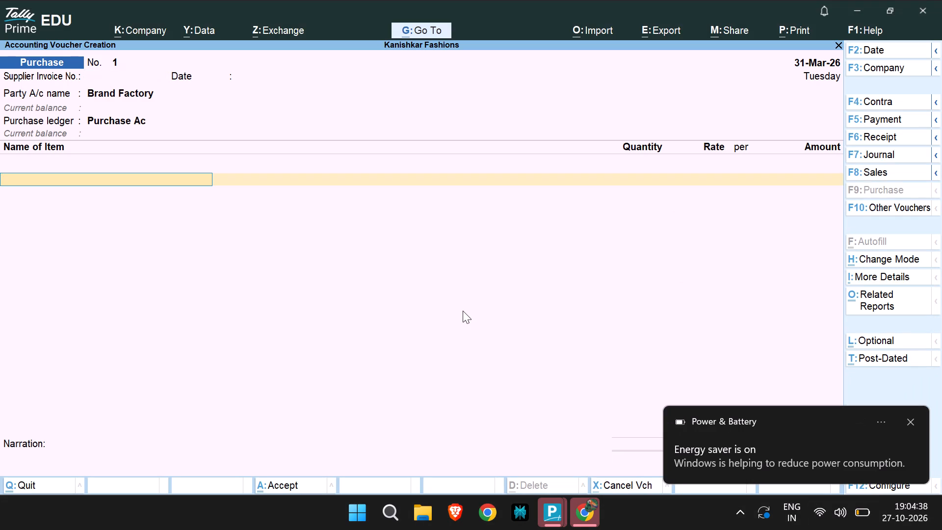
Lower the Windows screen brightness to 4 and return to the purchase voucher.
{"action": "left_click", "coordinate": [854, 516]}
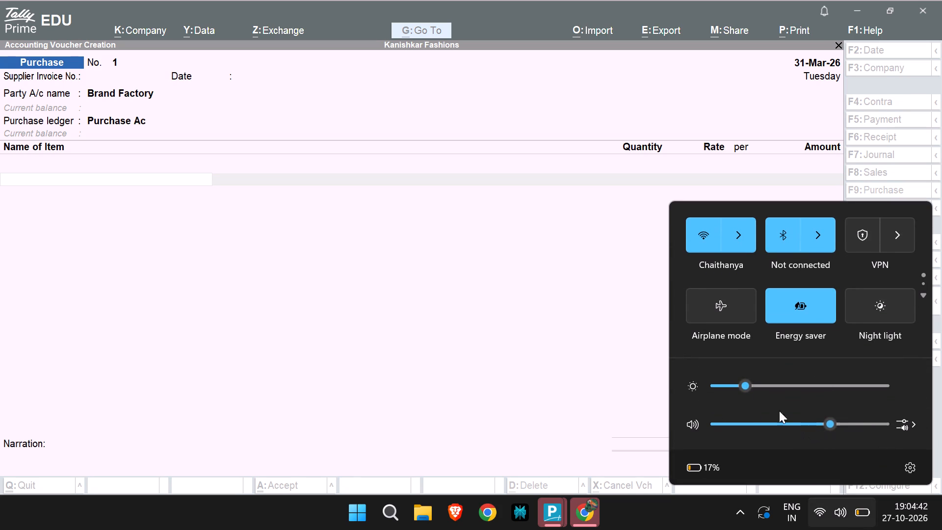
{"action": "left_click_drag", "start_coordinate": [747, 380], "coordinate": [725, 382]}
{"action": "left_click", "coordinate": [429, 330]}
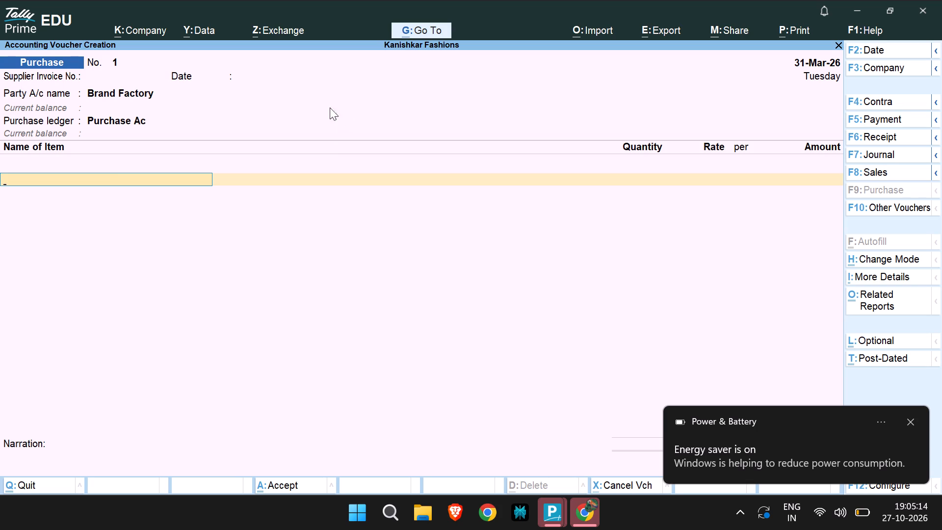
Enter the stock item Pant on the purchase voucher's first item line.
{"action": "left_click", "coordinate": [108, 174]}
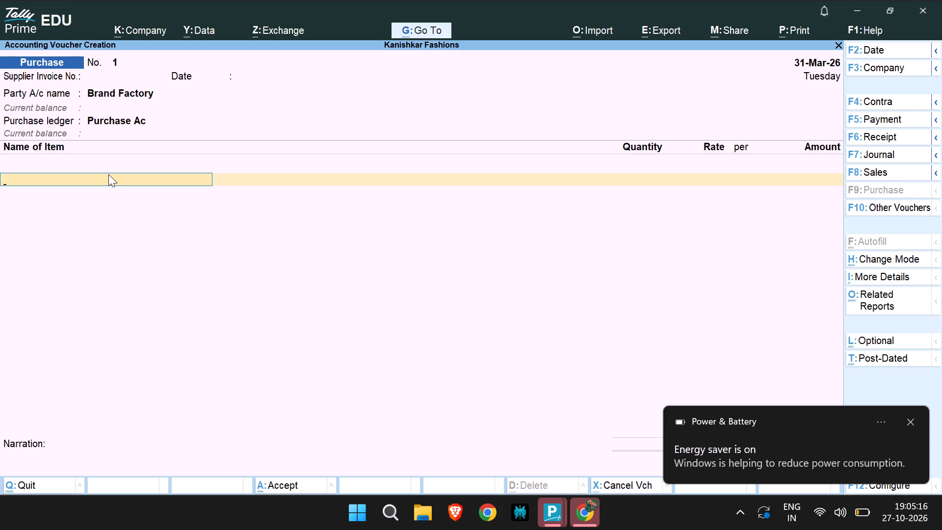
{"action": "left_click", "coordinate": [108, 167]}
{"action": "left_click", "coordinate": [132, 177]}
{"action": "left_click_drag", "start_coordinate": [250, 140], "coordinate": [109, 164]}
{"action": "left_click", "coordinate": [109, 164]}
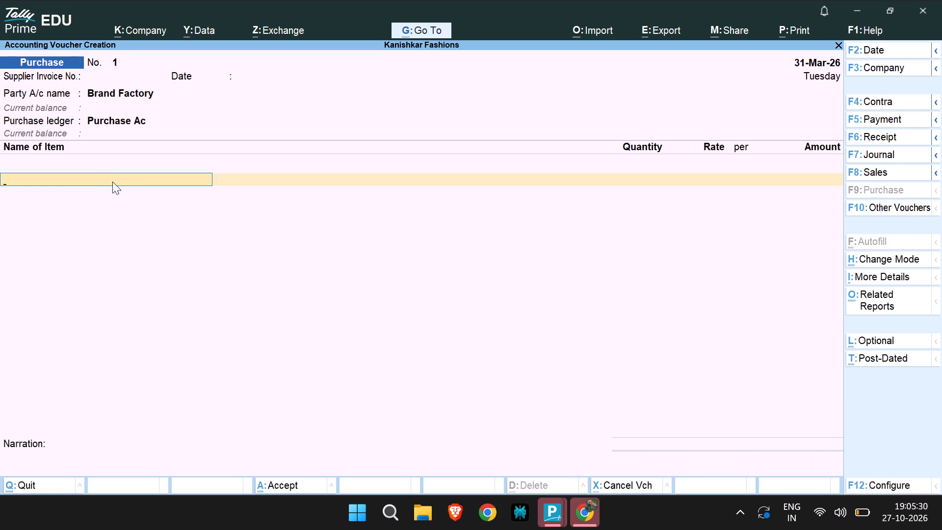
{"action": "type", "text": "pa"}
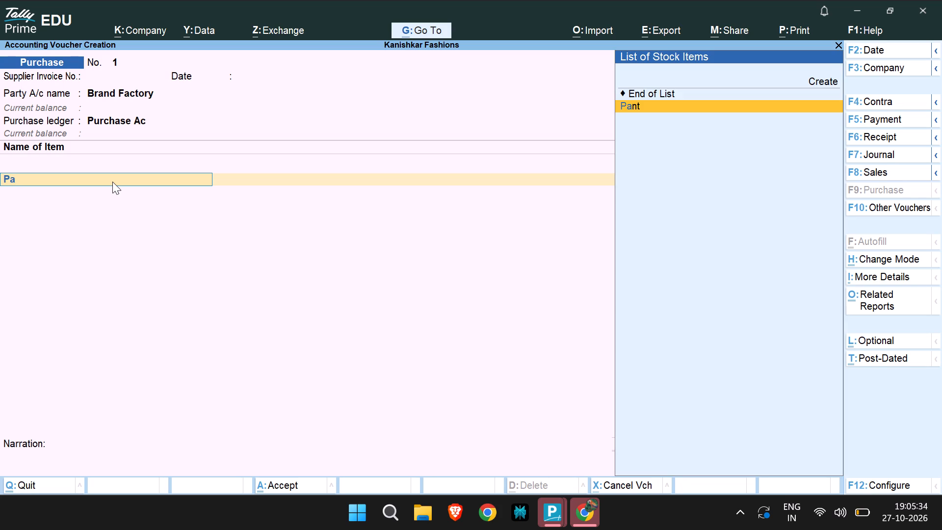
{"action": "left_click", "coordinate": [629, 106]}
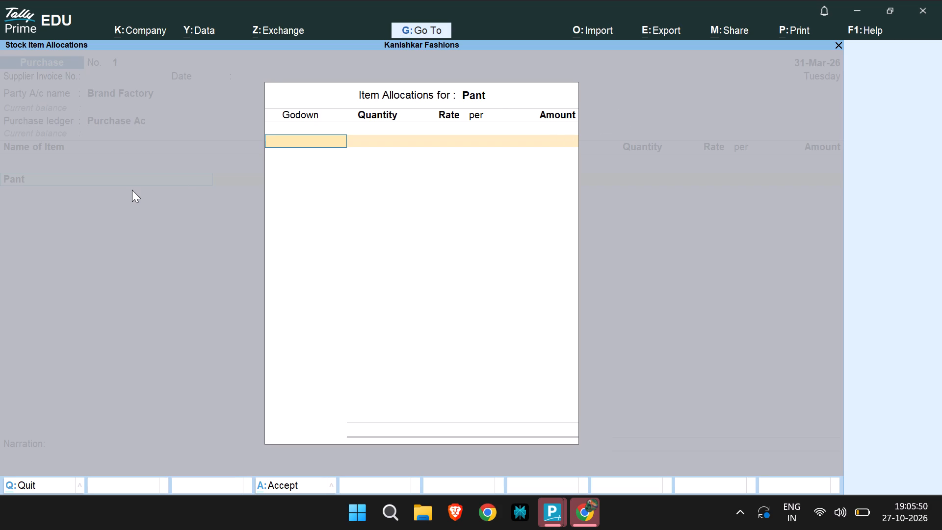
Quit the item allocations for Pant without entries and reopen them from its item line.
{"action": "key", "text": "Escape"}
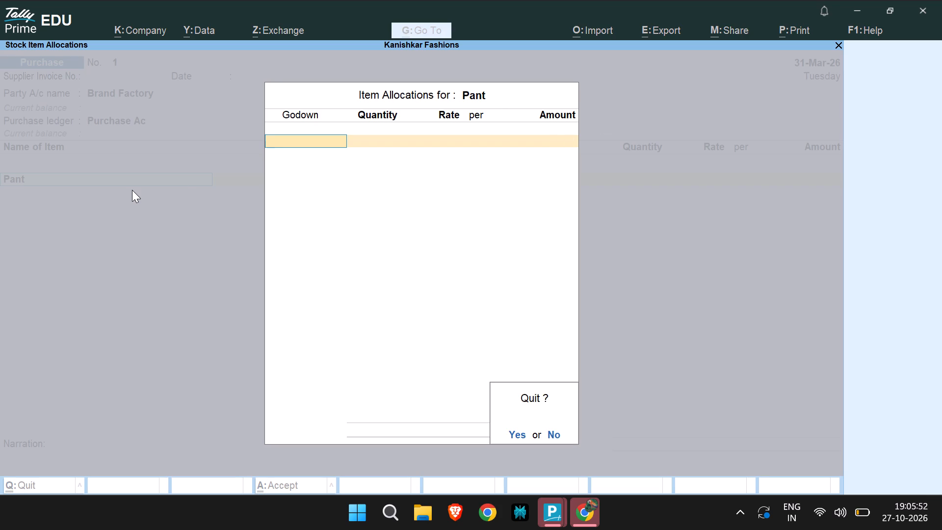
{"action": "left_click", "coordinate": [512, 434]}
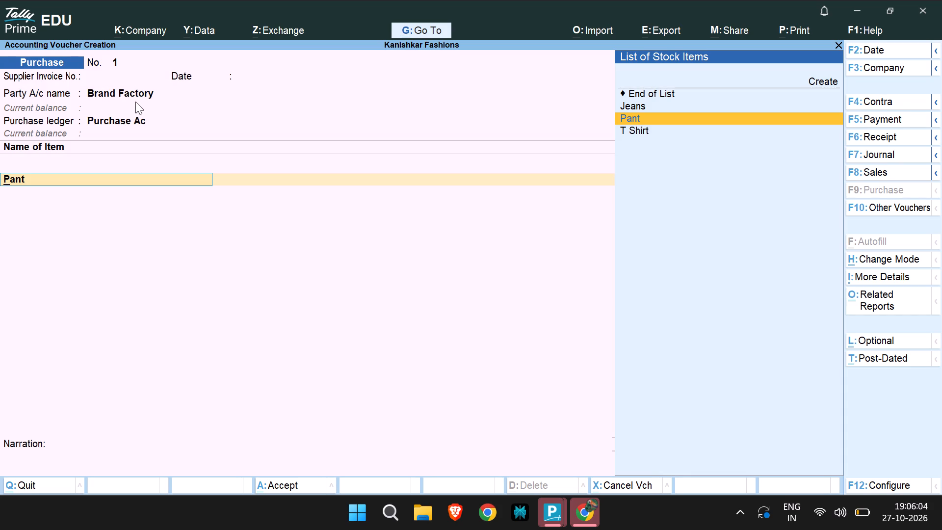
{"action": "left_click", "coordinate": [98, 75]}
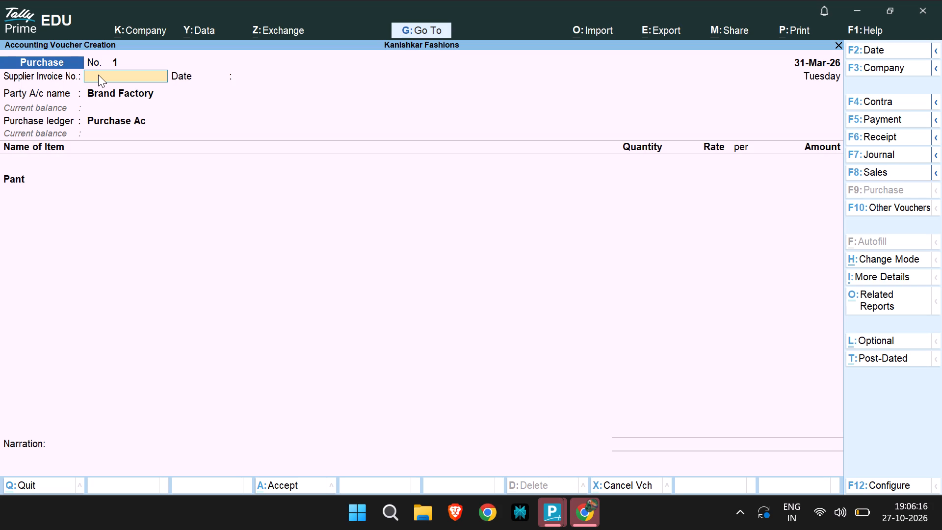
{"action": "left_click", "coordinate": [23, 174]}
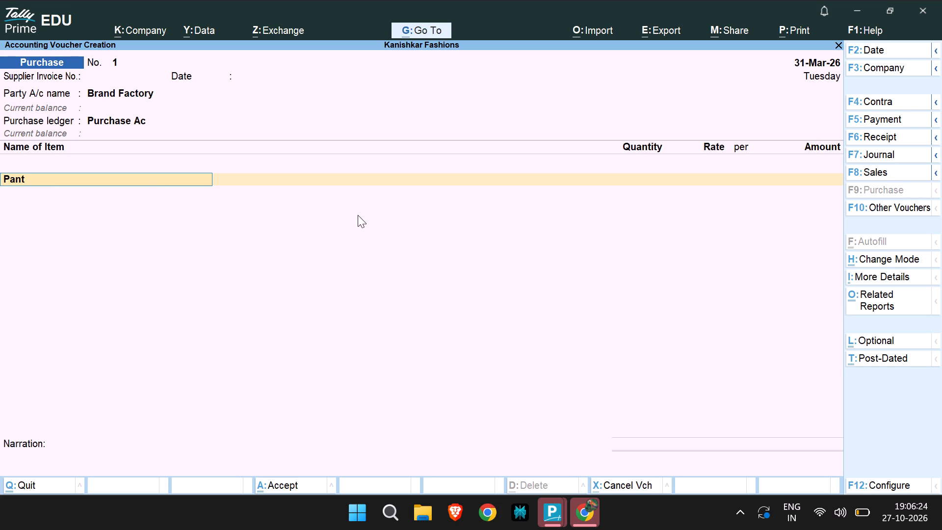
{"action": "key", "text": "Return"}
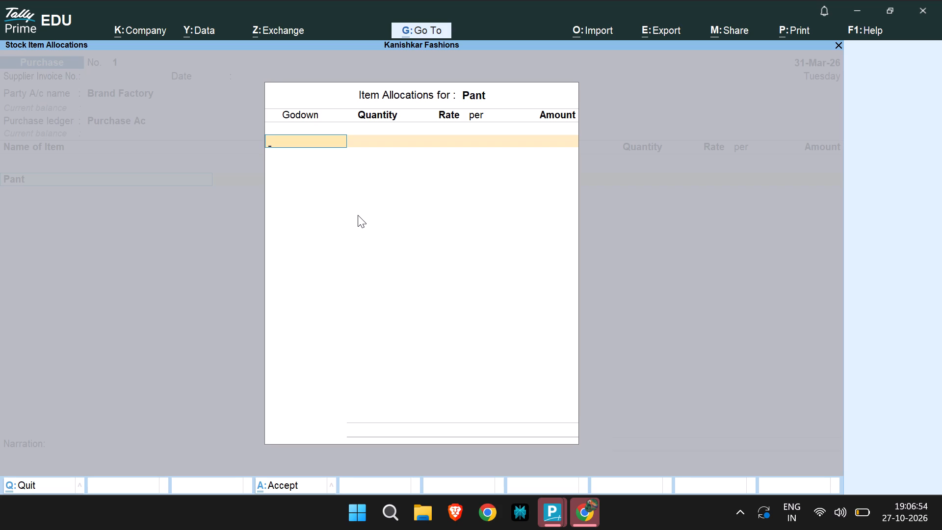
Set Brg Rd as the godown in the item allocations for Pant.
{"action": "left_click", "coordinate": [0, 237]}
{"action": "left_click", "coordinate": [661, 190]}
{"action": "double_click", "coordinate": [661, 190]}
{"action": "key", "text": "p"}
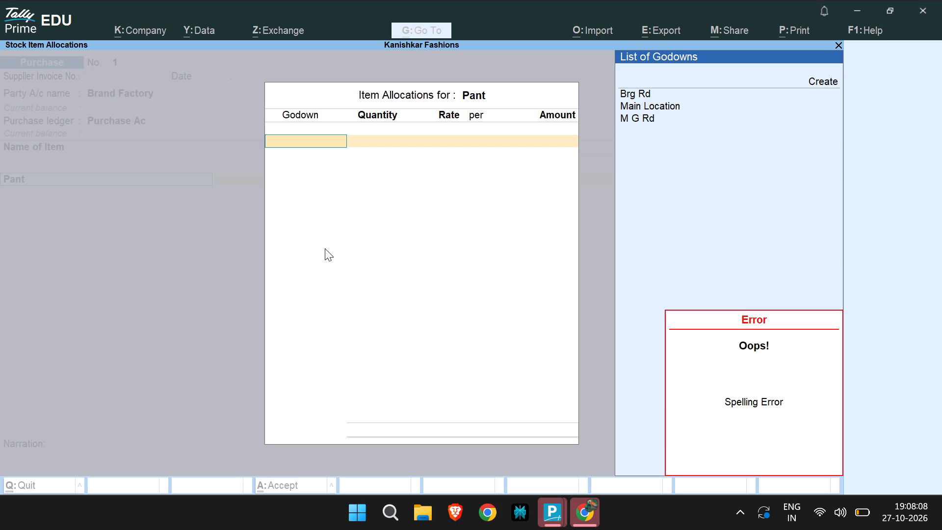
{"action": "key", "text": "Escape"}
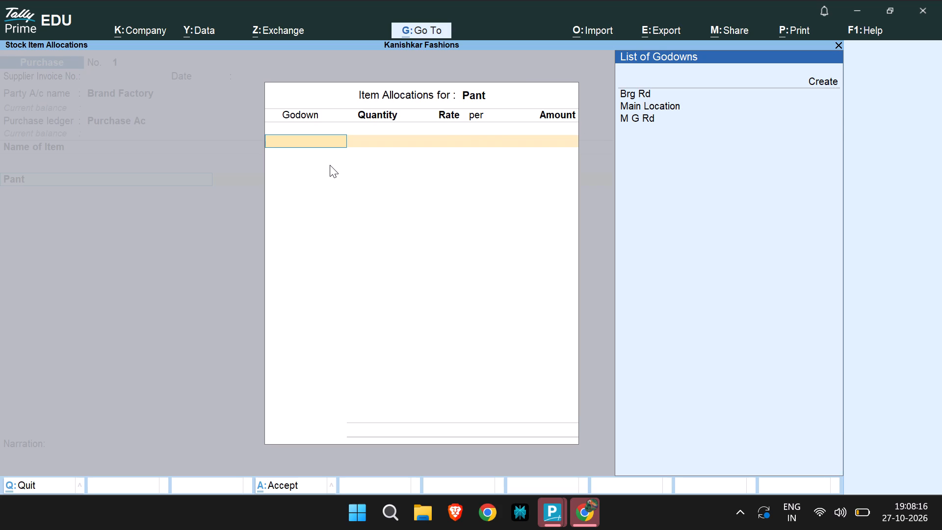
{"action": "left_click", "coordinate": [635, 95]}
{"action": "double_click", "coordinate": [635, 95]}
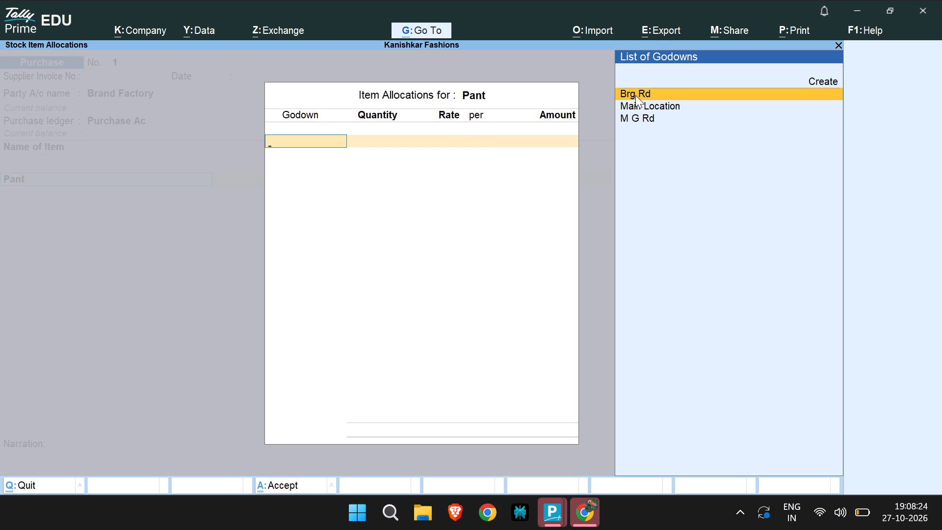
{"action": "left_click", "coordinate": [635, 95]}
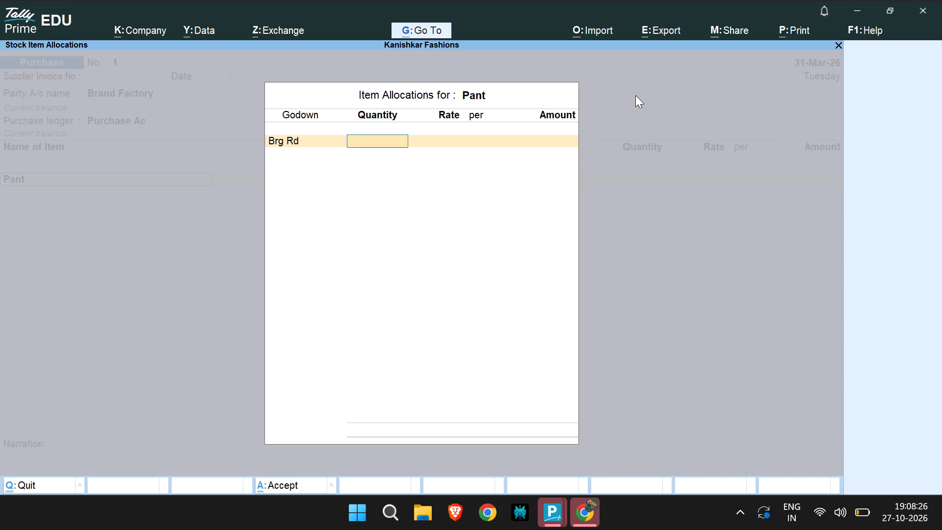
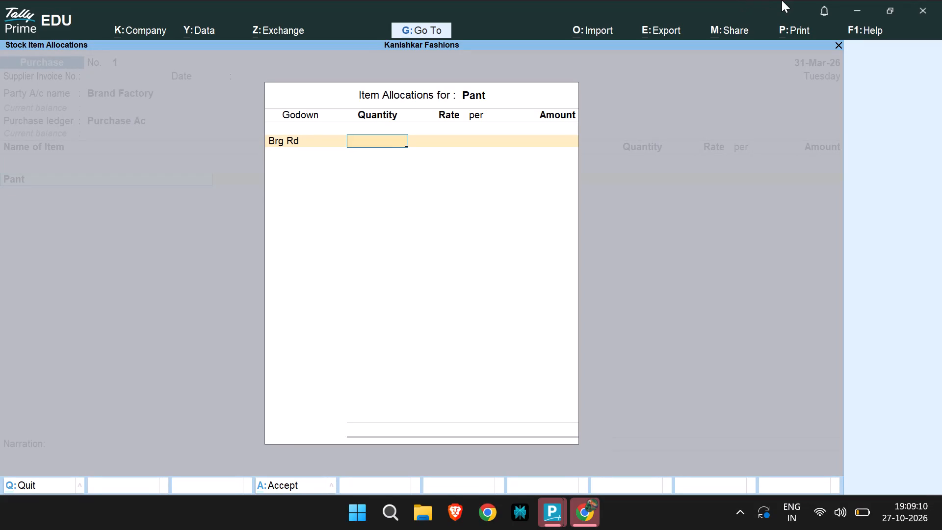
Quit the item allocations for Pant and return to the purchase voucher.
{"action": "key", "text": "Escape"}
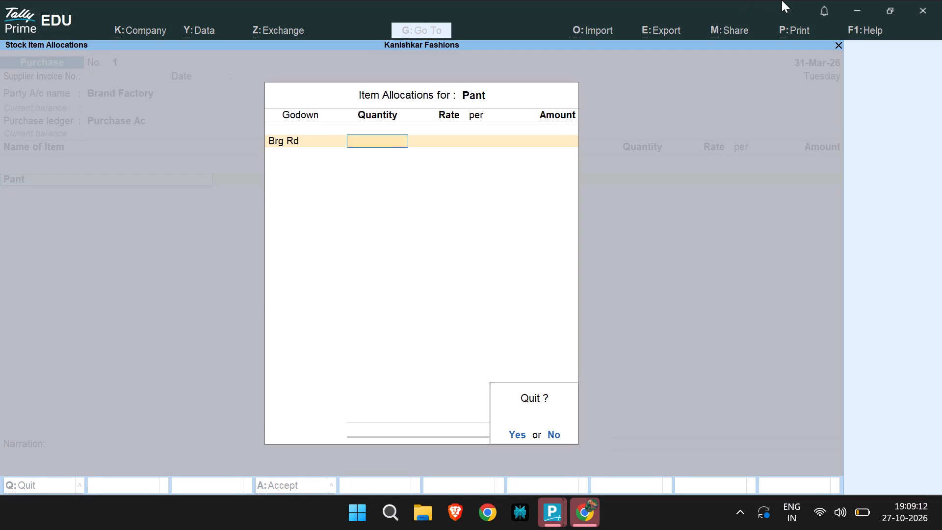
{"action": "key", "text": "Escape"}
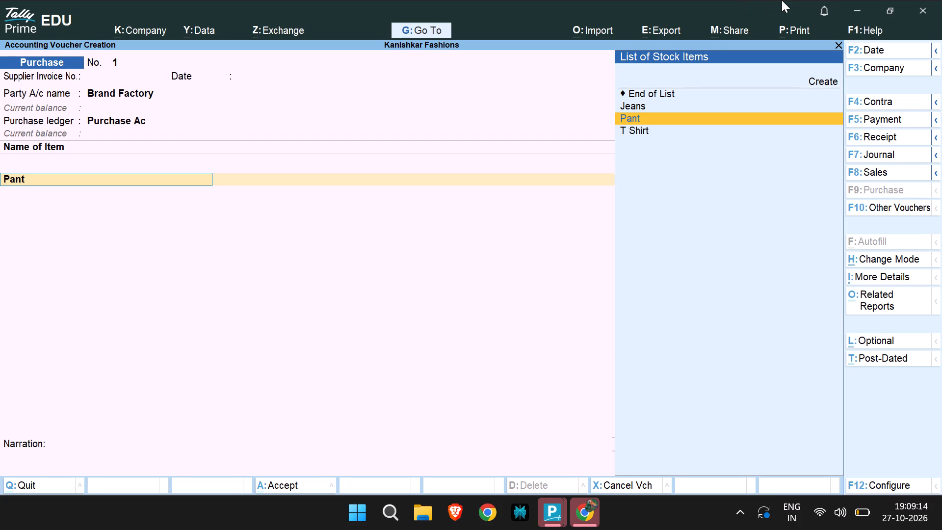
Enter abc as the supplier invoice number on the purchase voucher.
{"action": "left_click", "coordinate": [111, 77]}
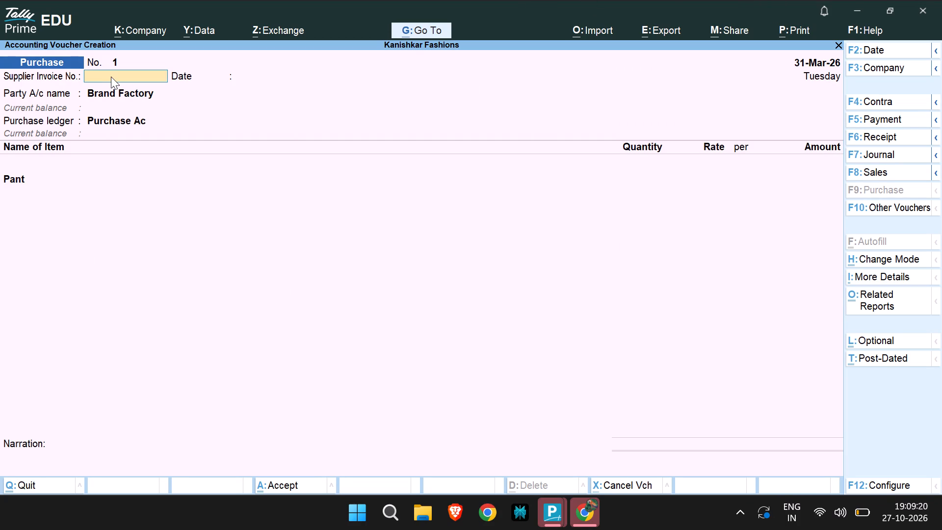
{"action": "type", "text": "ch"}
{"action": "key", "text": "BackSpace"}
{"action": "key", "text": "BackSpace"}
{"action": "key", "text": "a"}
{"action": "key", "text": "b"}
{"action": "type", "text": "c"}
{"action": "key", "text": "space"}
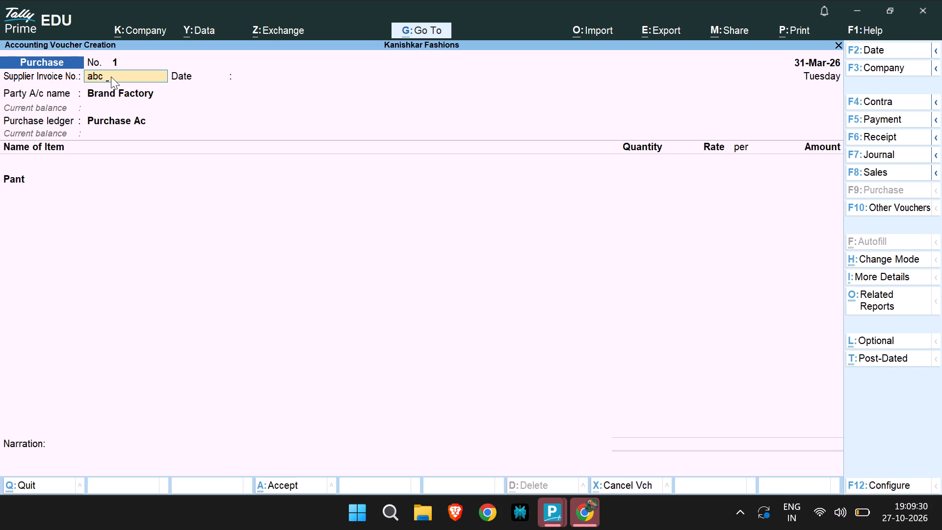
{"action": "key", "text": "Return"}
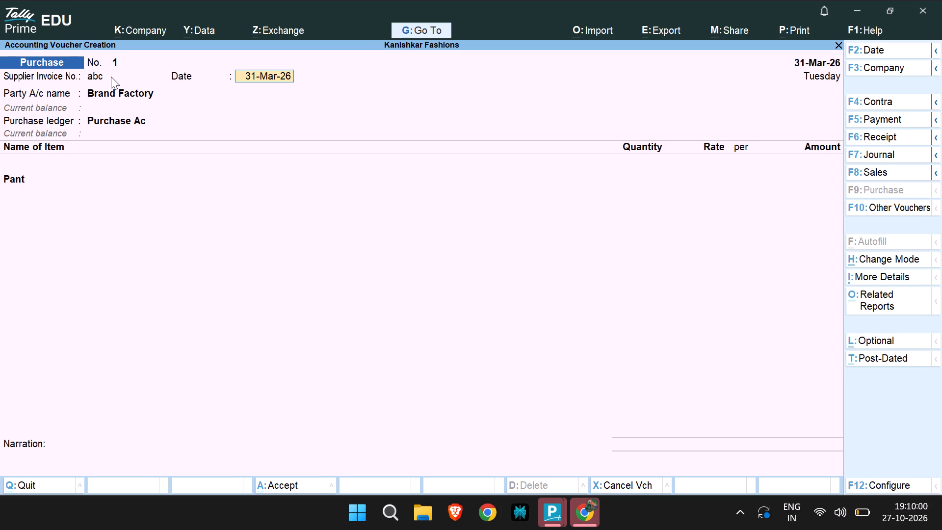
Replace the supplier invoice number with ABC LIT.
{"action": "key", "text": "BackSpace"}
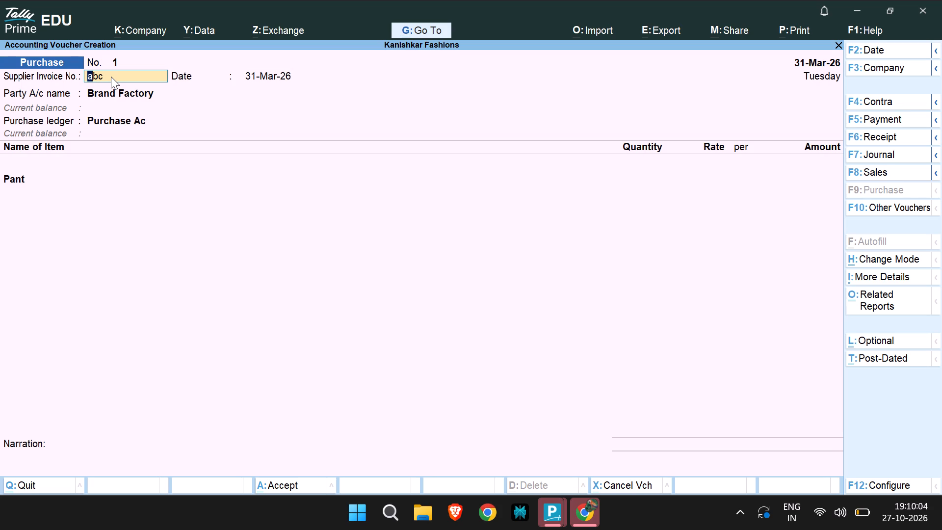
{"action": "key", "text": "a"}
{"action": "key", "text": "BackSpace"}
{"action": "type", "text": "BC"}
{"action": "key", "text": "space"}
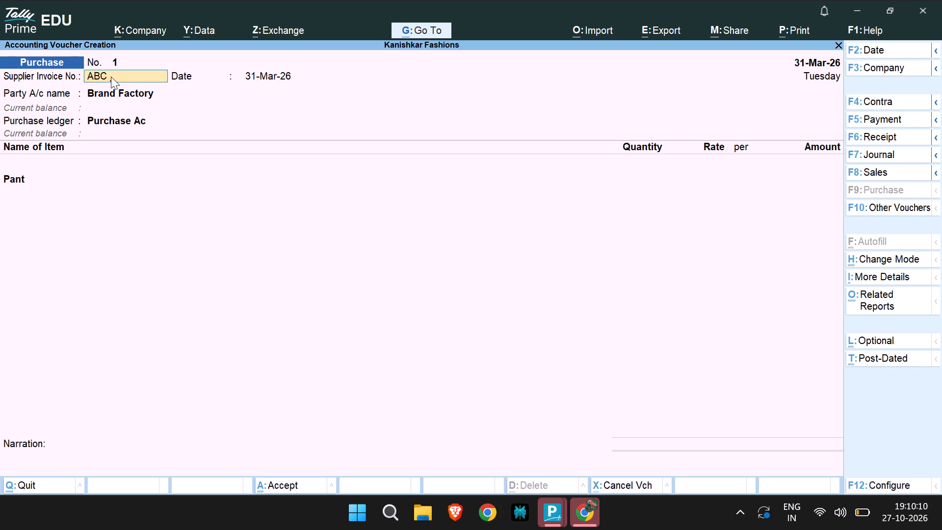
{"action": "key", "text": "l"}
{"action": "key", "text": "i"}
{"action": "key", "text": "t"}
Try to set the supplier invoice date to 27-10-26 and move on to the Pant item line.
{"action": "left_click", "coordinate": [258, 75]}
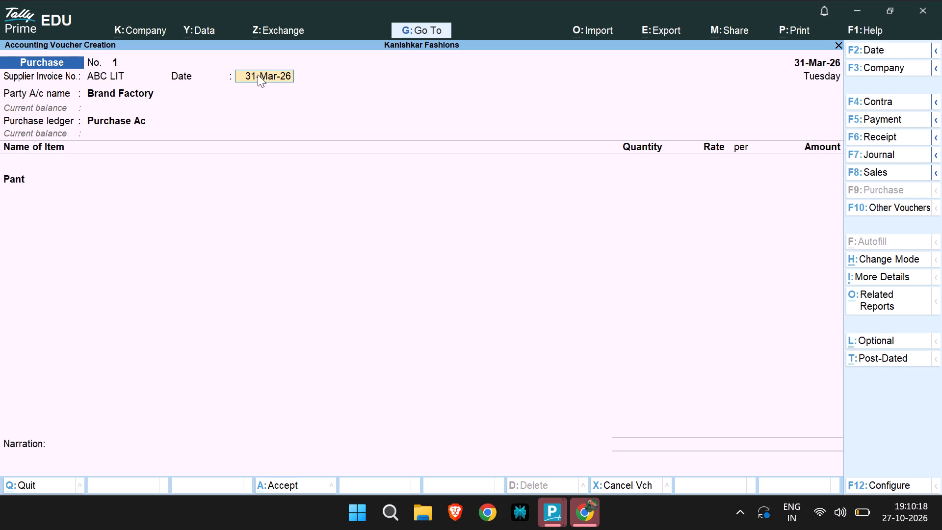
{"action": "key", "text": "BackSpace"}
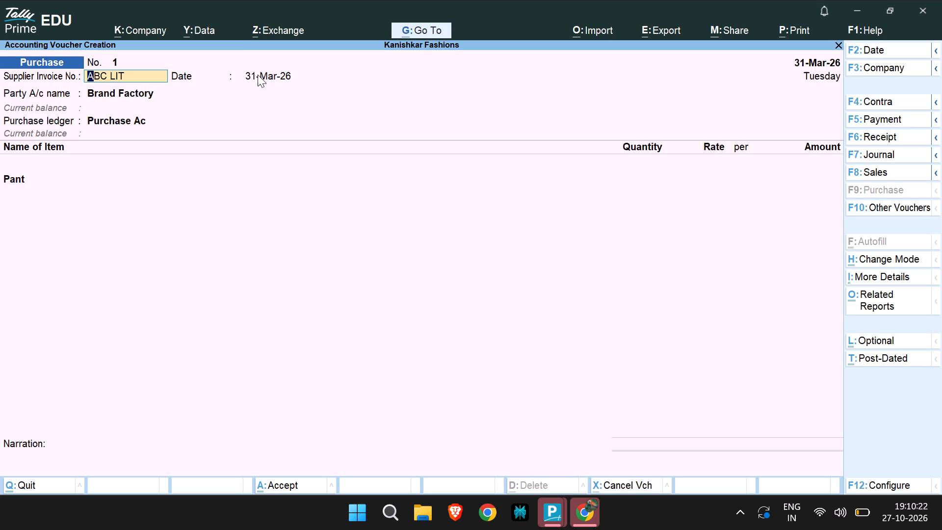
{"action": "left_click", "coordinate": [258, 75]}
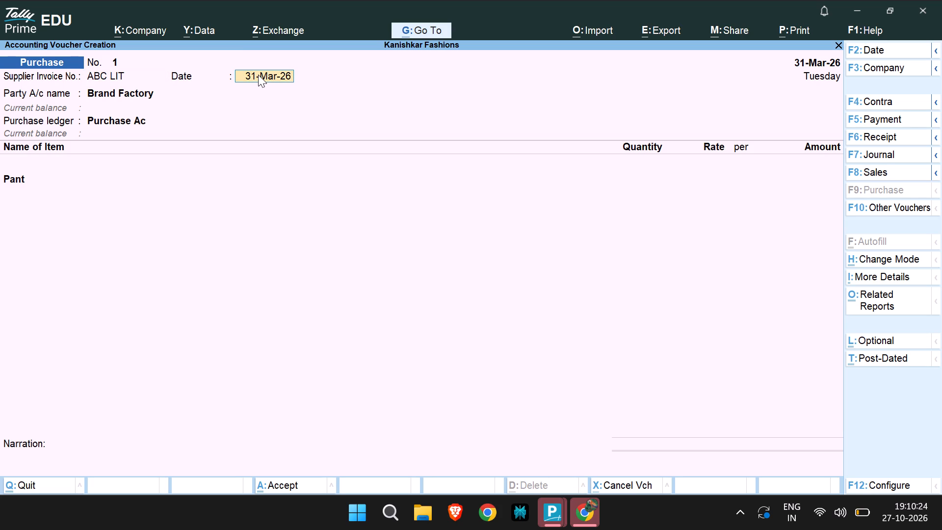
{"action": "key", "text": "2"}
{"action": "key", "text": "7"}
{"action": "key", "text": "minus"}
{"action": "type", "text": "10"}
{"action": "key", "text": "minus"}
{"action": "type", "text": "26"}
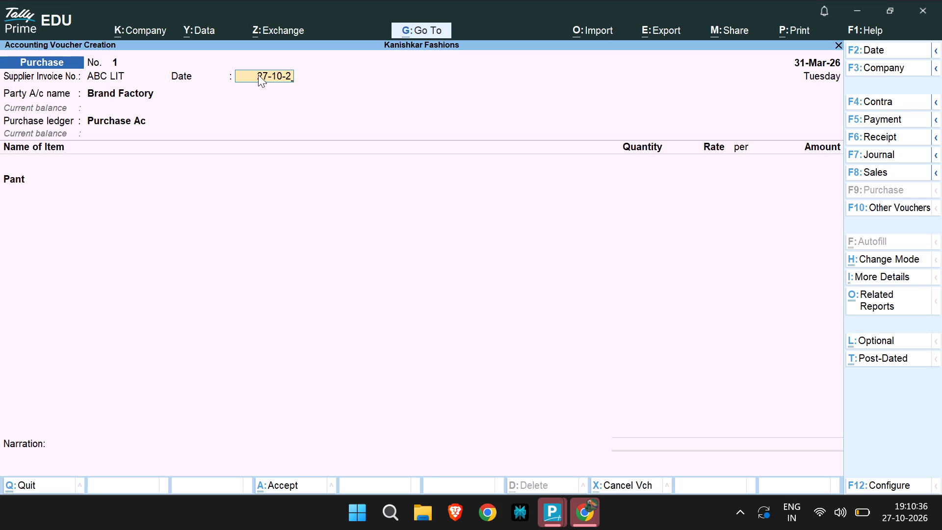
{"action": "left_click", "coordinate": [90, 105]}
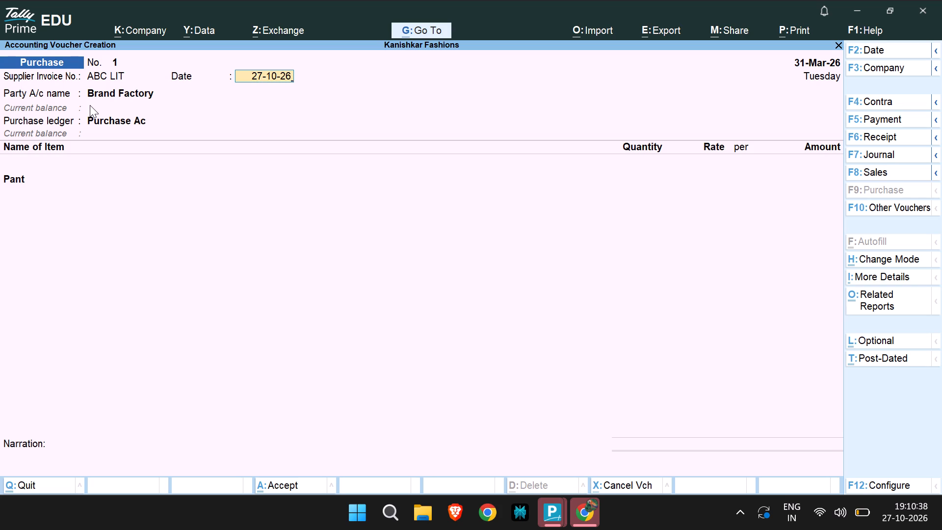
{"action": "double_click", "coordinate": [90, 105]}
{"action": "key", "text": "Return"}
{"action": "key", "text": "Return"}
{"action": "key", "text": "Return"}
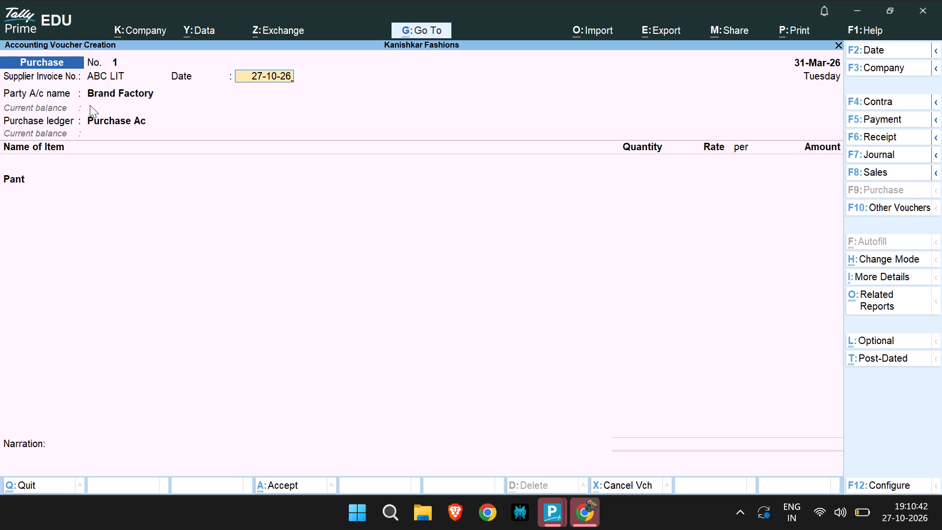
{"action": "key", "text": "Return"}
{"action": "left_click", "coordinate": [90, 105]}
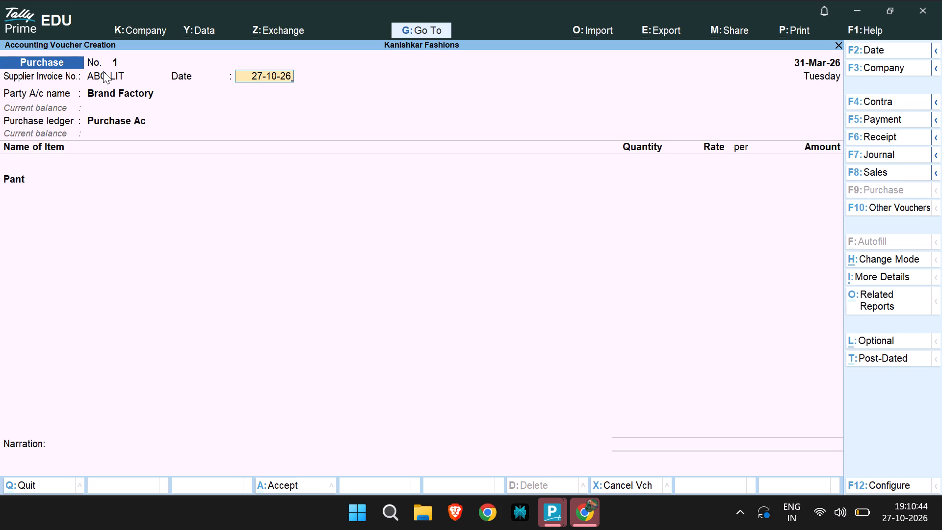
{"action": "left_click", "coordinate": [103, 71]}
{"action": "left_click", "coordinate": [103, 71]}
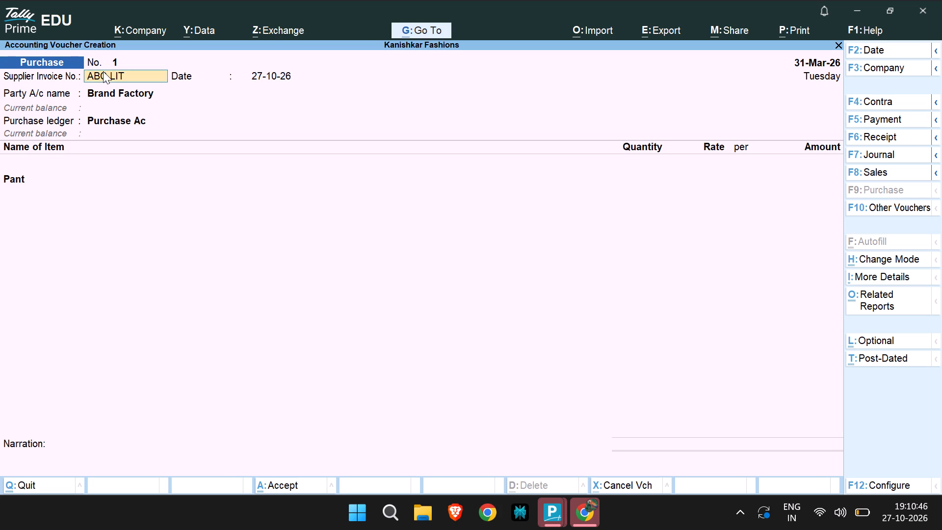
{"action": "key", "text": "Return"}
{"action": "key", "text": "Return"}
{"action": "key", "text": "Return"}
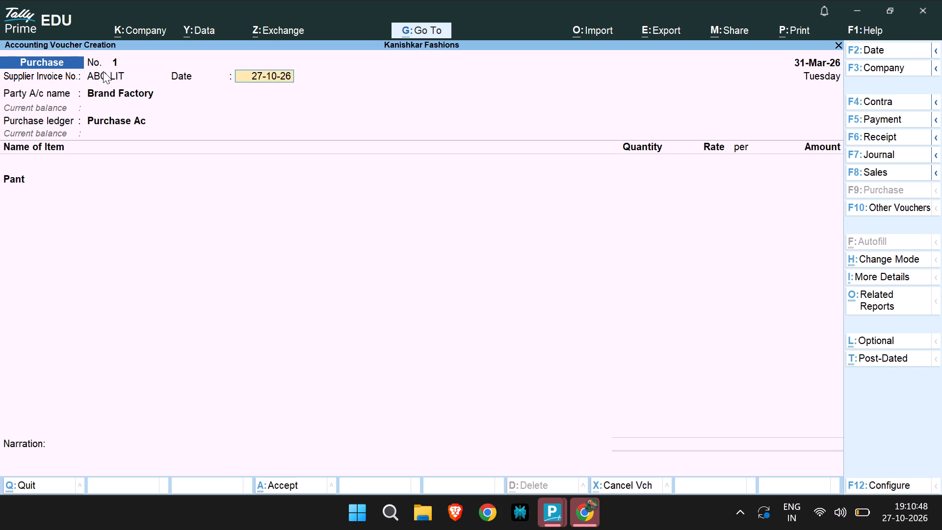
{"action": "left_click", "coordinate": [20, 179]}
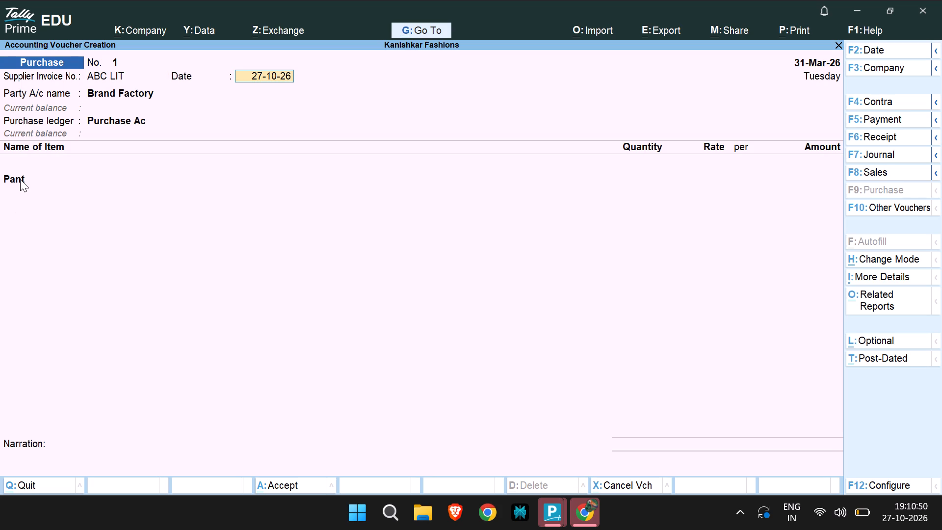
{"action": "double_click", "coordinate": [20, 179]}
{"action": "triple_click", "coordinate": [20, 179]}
Clear the supplier invoice date, leaving it blank.
{"action": "double_click", "coordinate": [285, 67]}
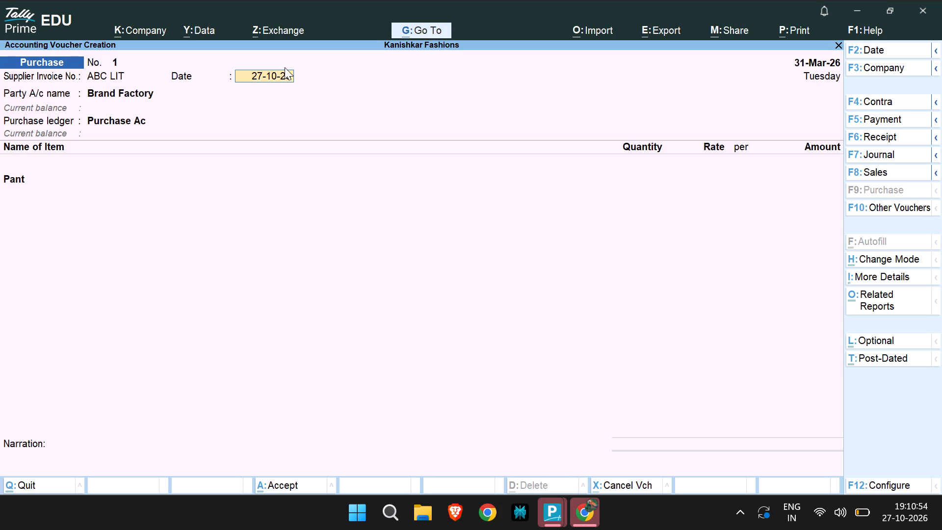
{"action": "double_click", "coordinate": [278, 74]}
{"action": "key", "text": "BackSpace"}
{"action": "key", "text": "BackSpace"}
{"action": "key", "text": "BackSpace"}
{"action": "key", "text": "BackSpace"}
{"action": "key", "text": "BackSpace"}
{"action": "key", "text": "BackSpace"}
{"action": "key", "text": "BackSpace"}
{"action": "key", "text": "BackSpace"}
{"action": "key", "text": "BackSpace"}
{"action": "key", "text": "BackSpace"}
{"action": "key", "text": "BackSpace"}
{"action": "key", "text": "BackSpace"}
{"action": "key", "text": "BackSpace"}
{"action": "key", "text": "BackSpace"}
{"action": "key", "text": "BackSpace"}
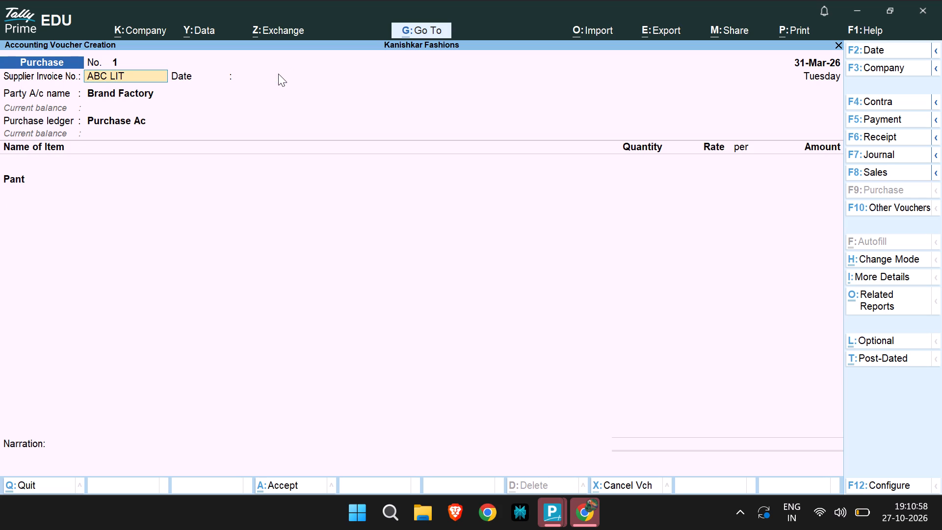
Reopen the item allocations for Pant from its item line.
{"action": "left_click", "coordinate": [24, 173]}
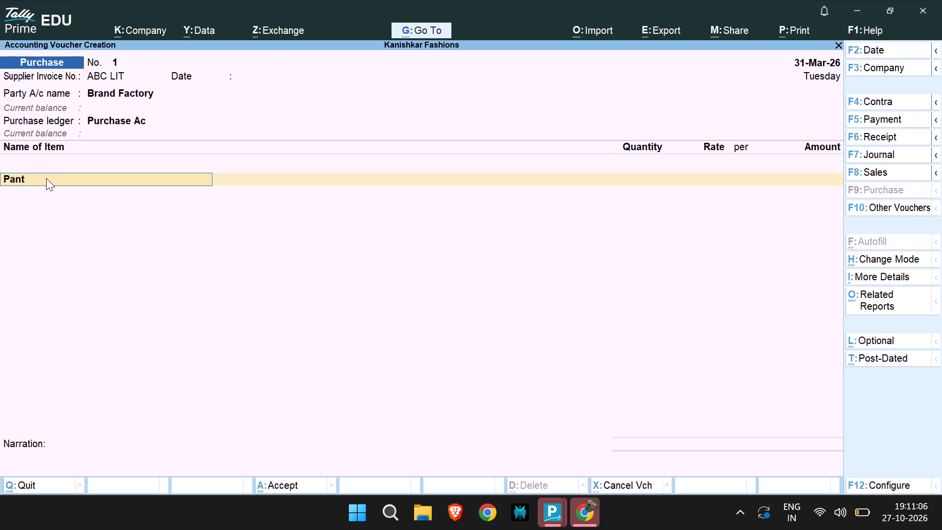
{"action": "left_click", "coordinate": [46, 178]}
{"action": "key", "text": "Return"}
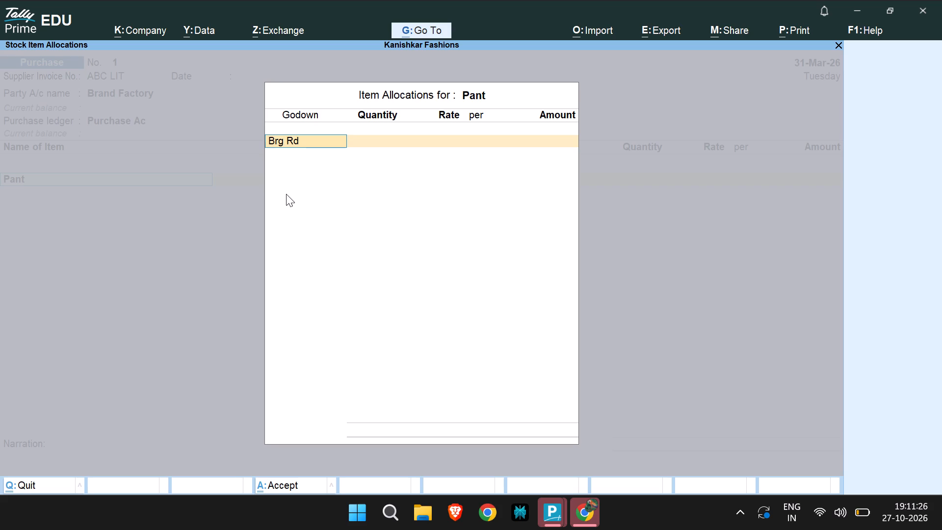
Back out of Pant's item allocations and replace Pant with T Shirt as the stock item on the purchase voucher's first line.
{"action": "left_click", "coordinate": [286, 194]}
{"action": "key", "text": "Escape"}
{"action": "key", "text": "Escape"}
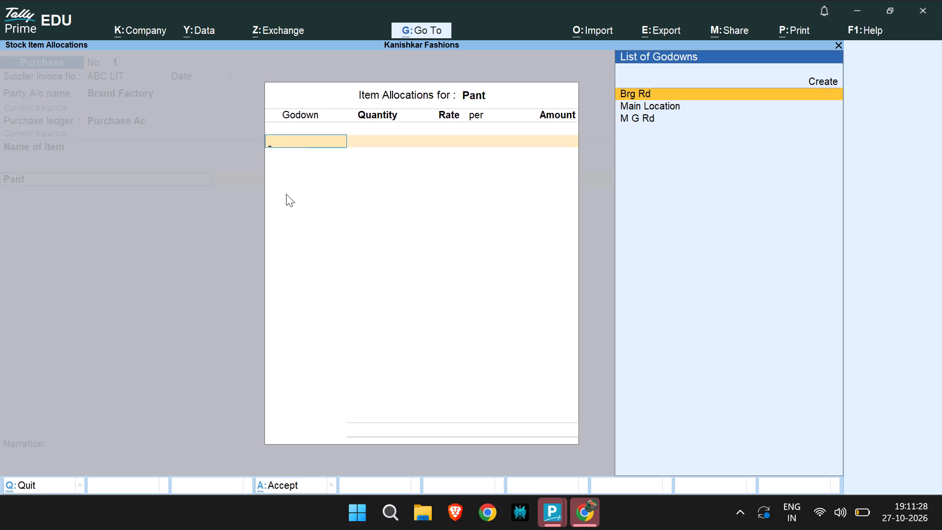
{"action": "key", "text": "Escape"}
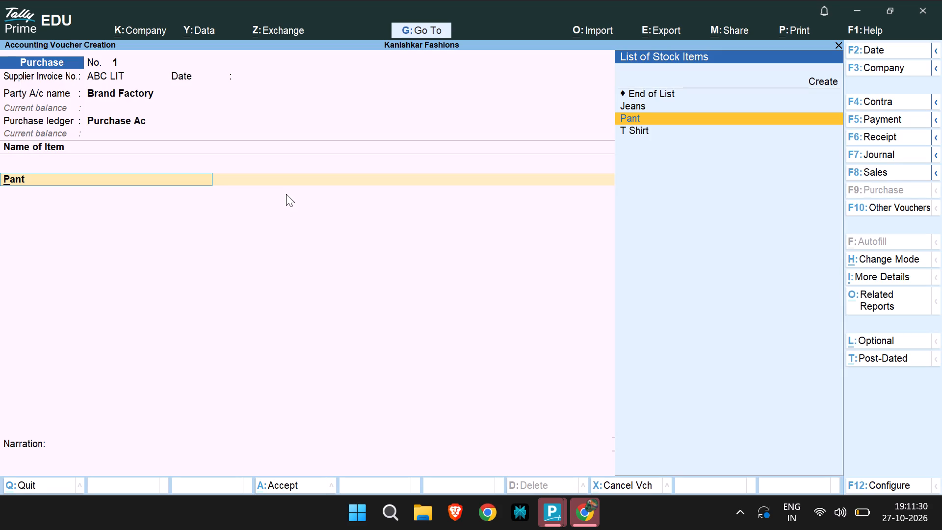
{"action": "key", "text": "BackSpace"}
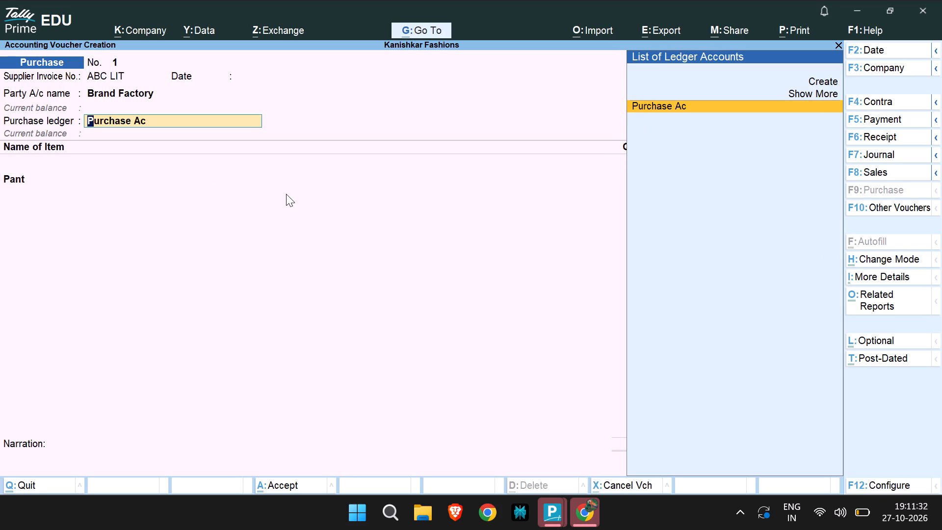
{"action": "left_click", "coordinate": [50, 183]}
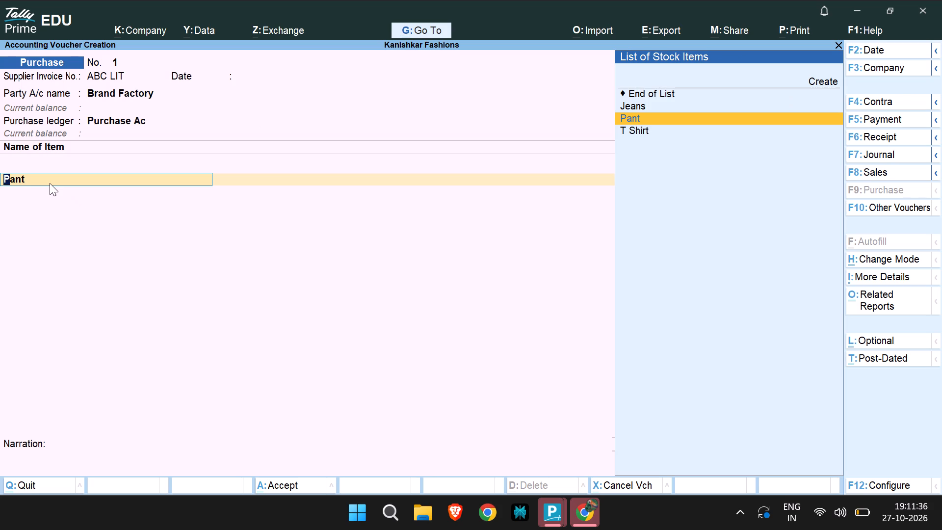
{"action": "key", "text": "BackSpace"}
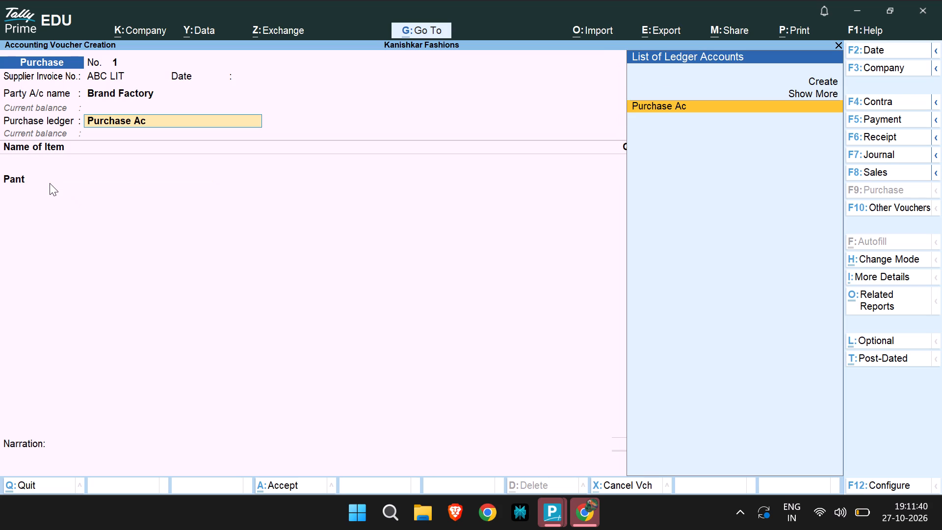
{"action": "key", "text": "Return"}
{"action": "key", "text": "t"}
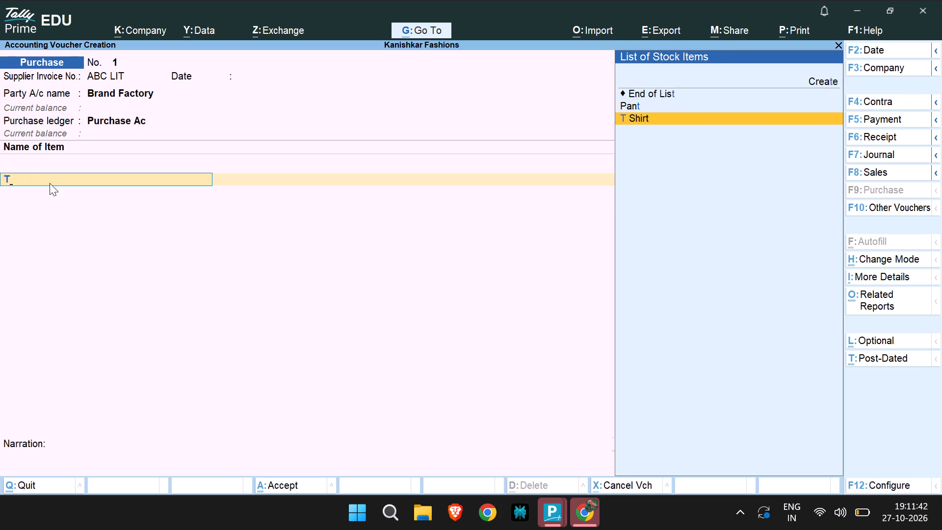
{"action": "left_click", "coordinate": [662, 116]}
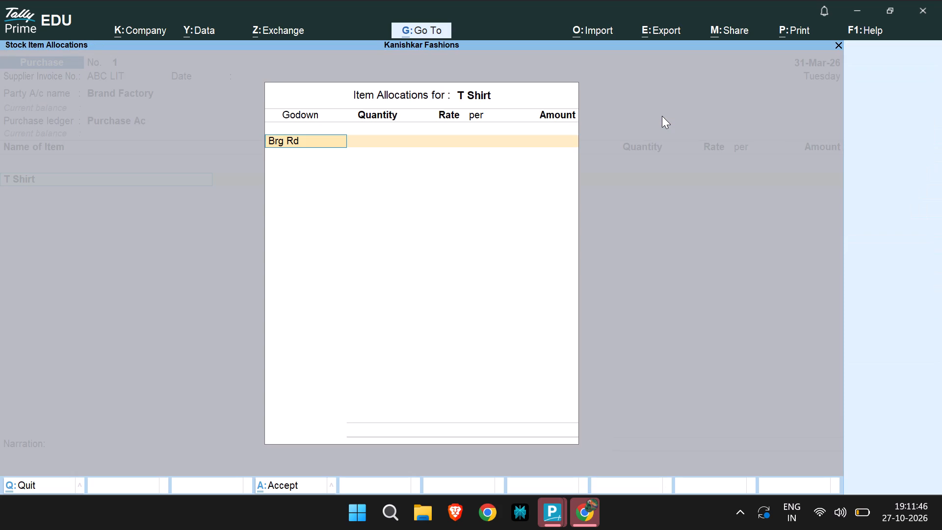
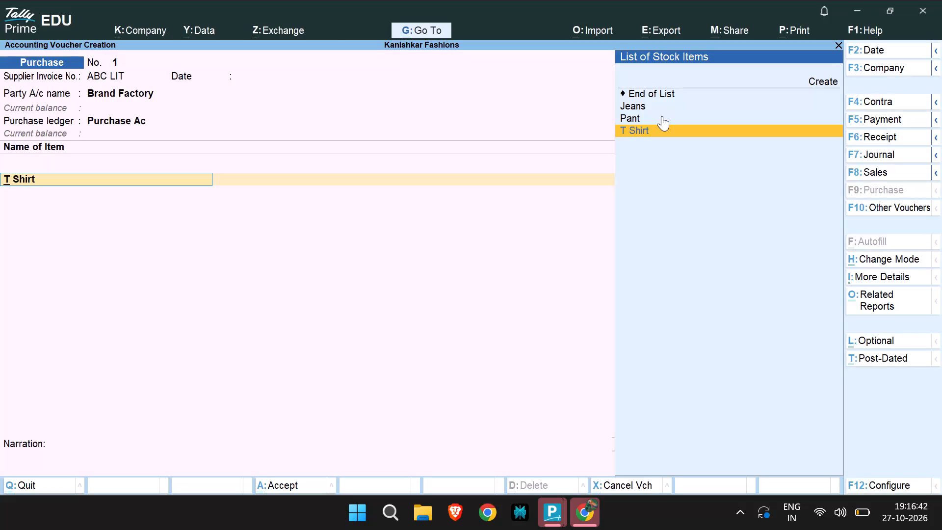
Abandon the current Brand Factory purchase voucher without saving it and return to the Gateway of Tally.
{"action": "key", "text": "Escape"}
{"action": "key", "text": "Escape"}
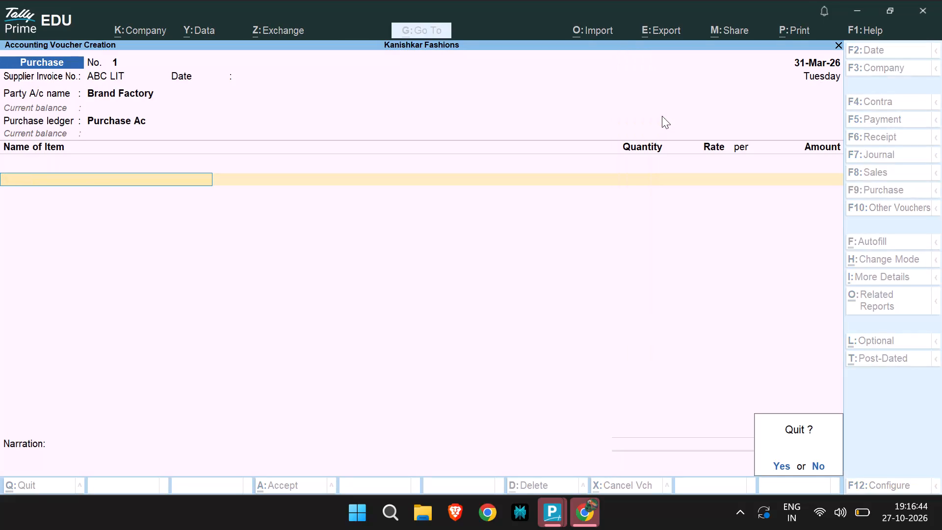
{"action": "key", "text": "Escape"}
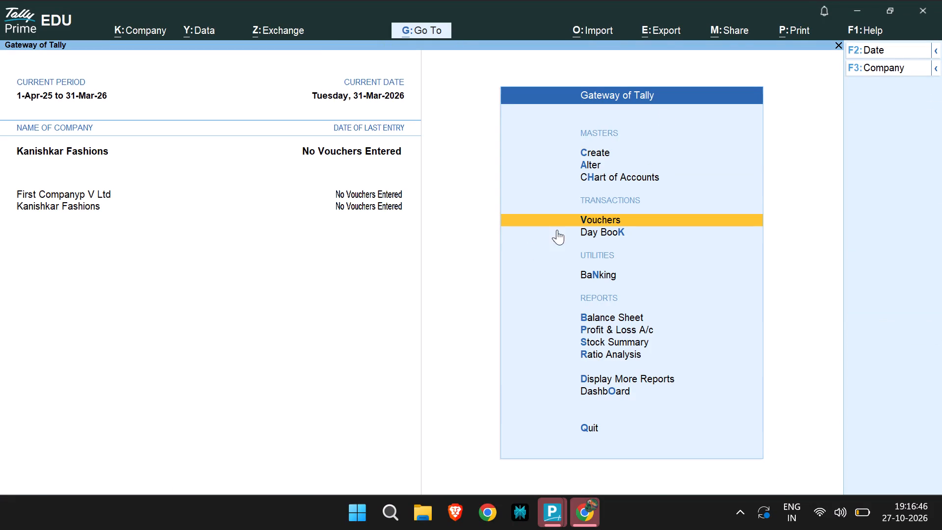
Start a new purchase voucher with supplier invoice number P1 dated 31-Mar-26.
{"action": "left_click", "coordinate": [602, 218]}
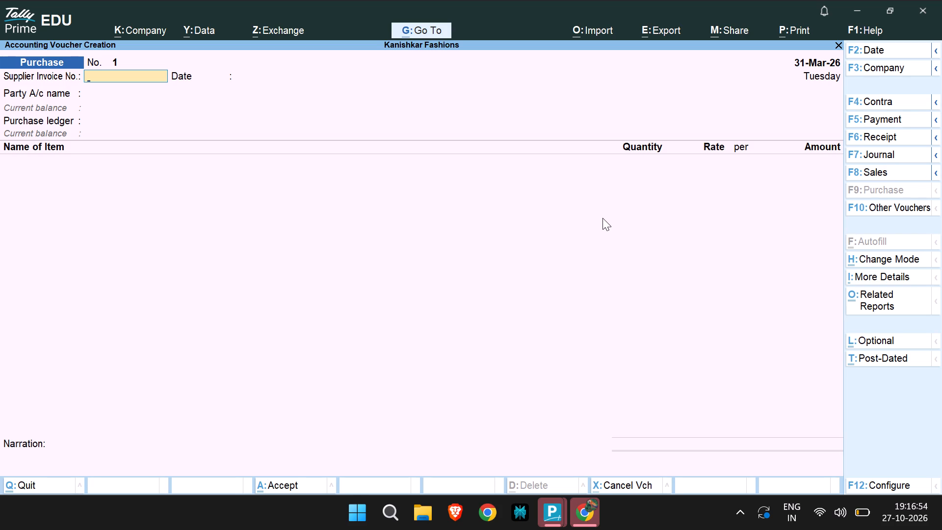
{"action": "key", "text": "p"}
{"action": "key", "text": "1"}
{"action": "left_click", "coordinate": [254, 82]}
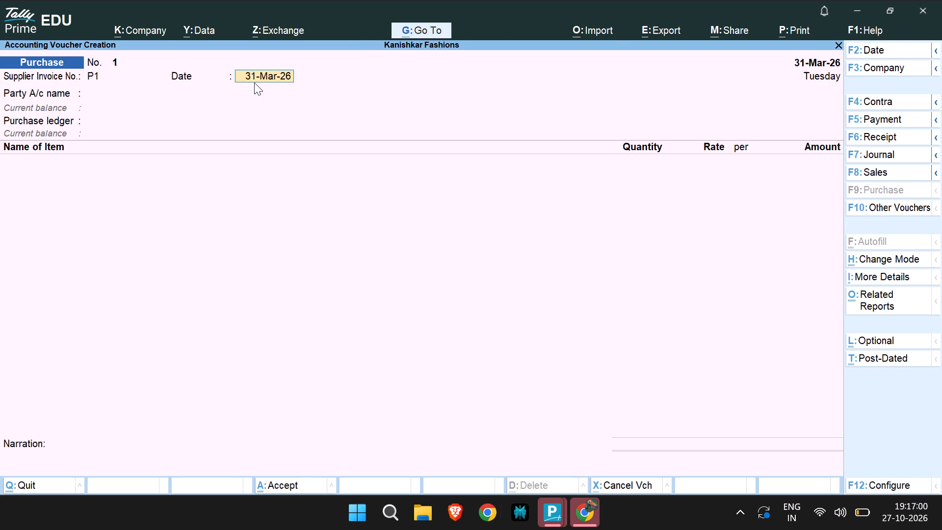
{"action": "key", "text": "Return"}
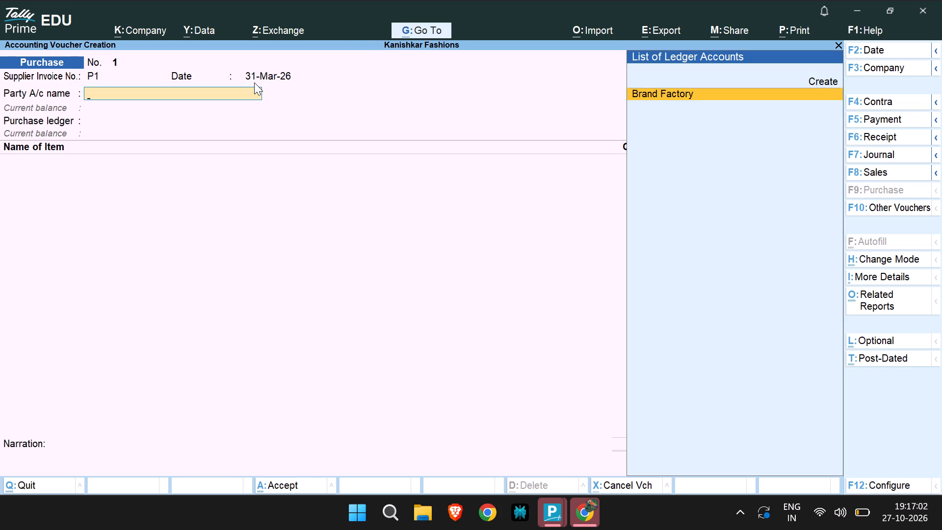
Set Brand Factory as the party with Purchase Ac as the ledger, leaving receipt details blank and keeping the default party details.
{"action": "key", "text": "Return"}
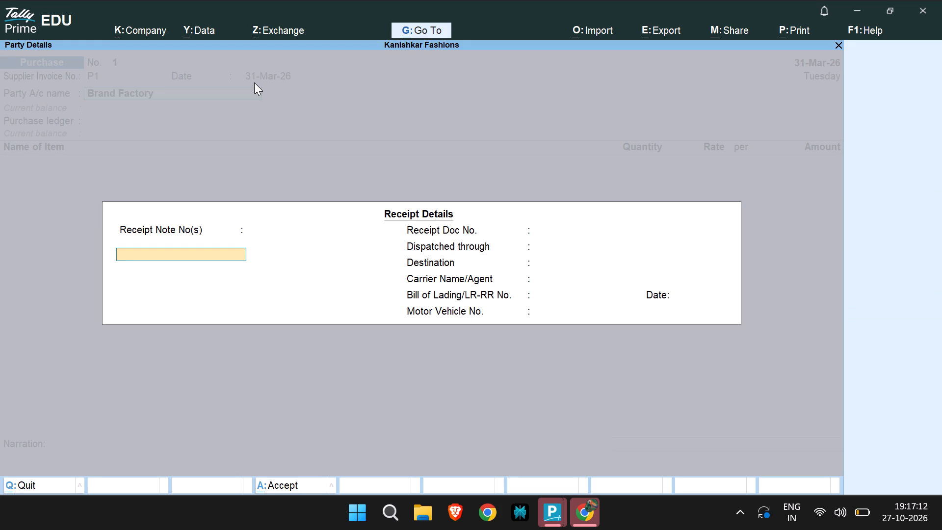
{"action": "key", "text": "Return"}
{"action": "key", "text": "Return"}
{"action": "key", "text": "Return"}
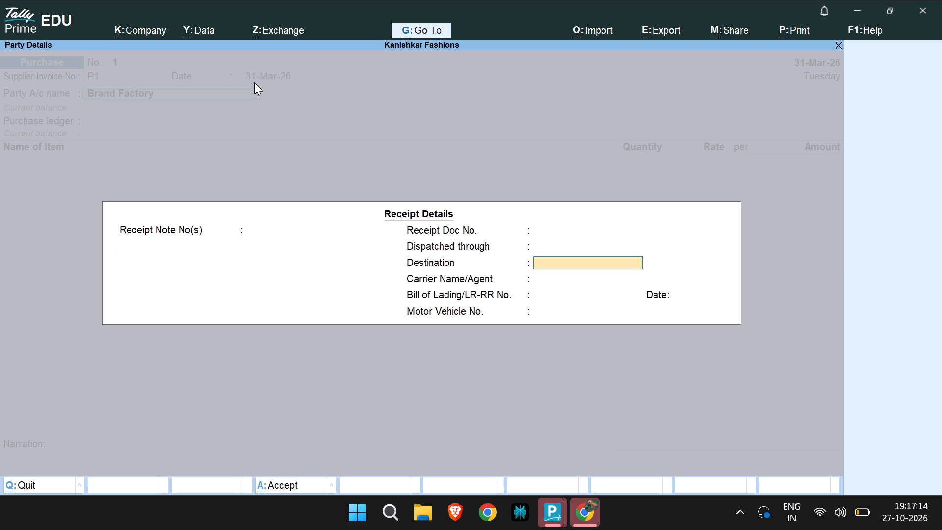
{"action": "key", "text": "Return"}
{"action": "key", "text": "Return"}
{"action": "key", "text": "Return"}
{"action": "key", "text": "Return"}
{"action": "key", "text": "Return"}
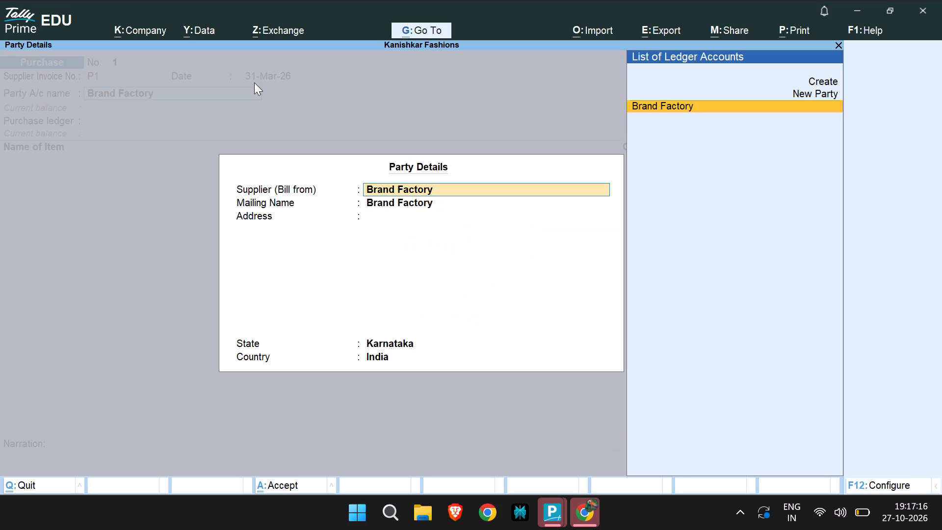
{"action": "key", "text": "Return"}
{"action": "key", "text": "Return"}
{"action": "key", "text": "Return"}
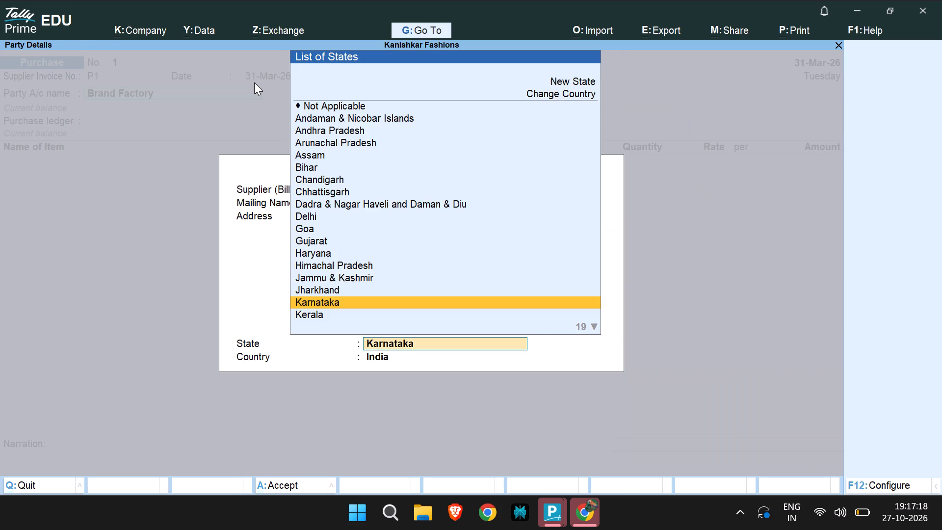
{"action": "key", "text": "Return"}
{"action": "key", "text": "Return"}
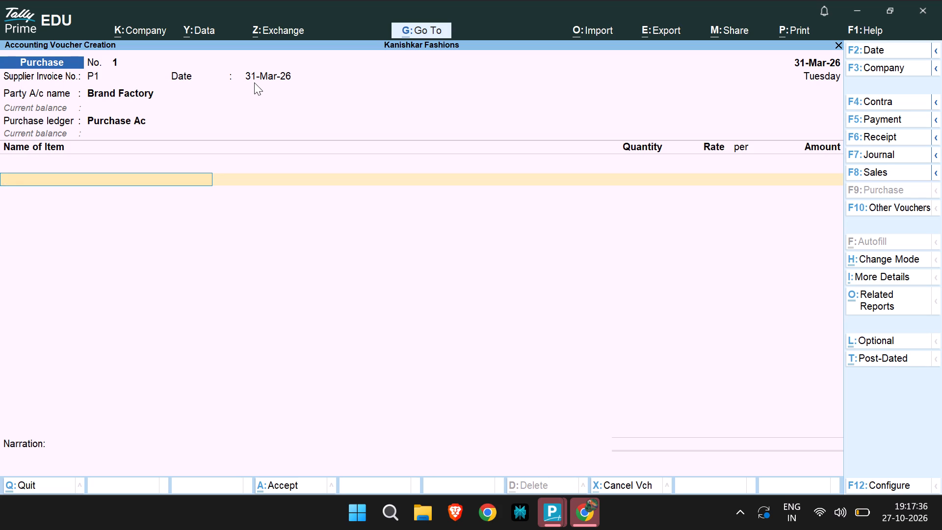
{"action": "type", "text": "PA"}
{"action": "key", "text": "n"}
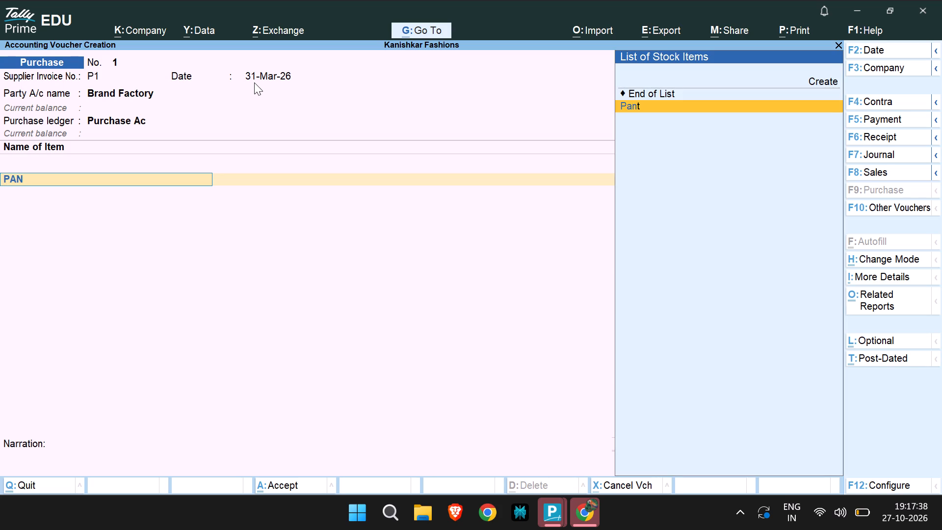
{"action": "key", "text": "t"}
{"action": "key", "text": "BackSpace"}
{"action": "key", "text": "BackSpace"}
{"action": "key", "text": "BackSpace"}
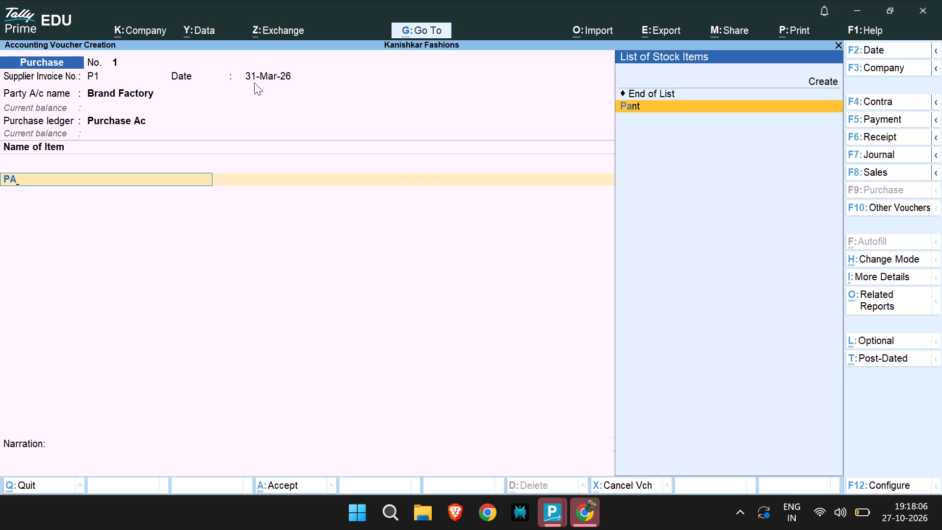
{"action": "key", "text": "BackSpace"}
Add T Shirt as the voucher's first stock item and allocate it to the Brg Rd godown.
{"action": "key", "text": "t"}
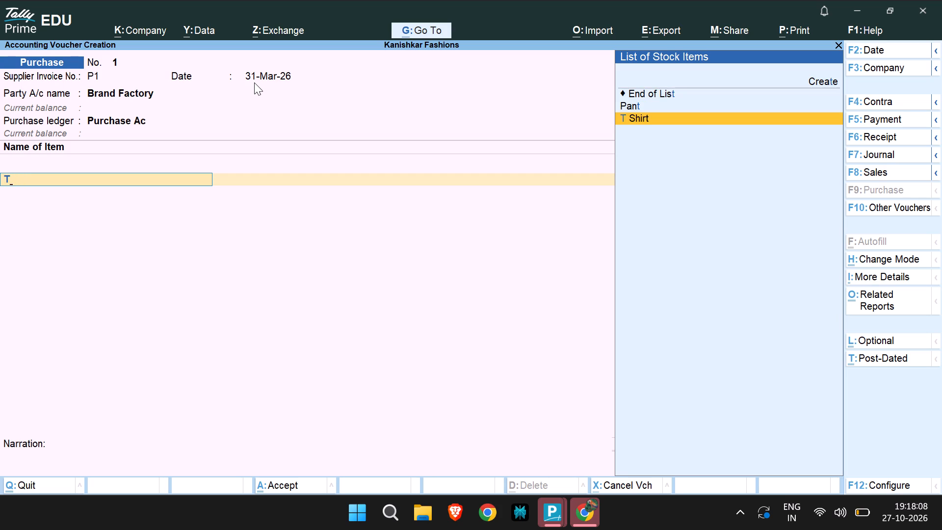
{"action": "left_click", "coordinate": [654, 115]}
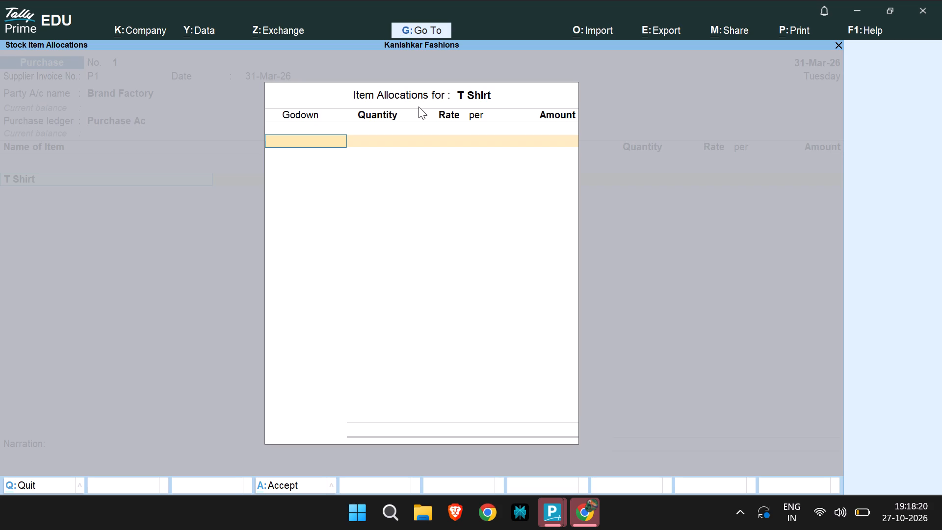
{"action": "key", "text": "space"}
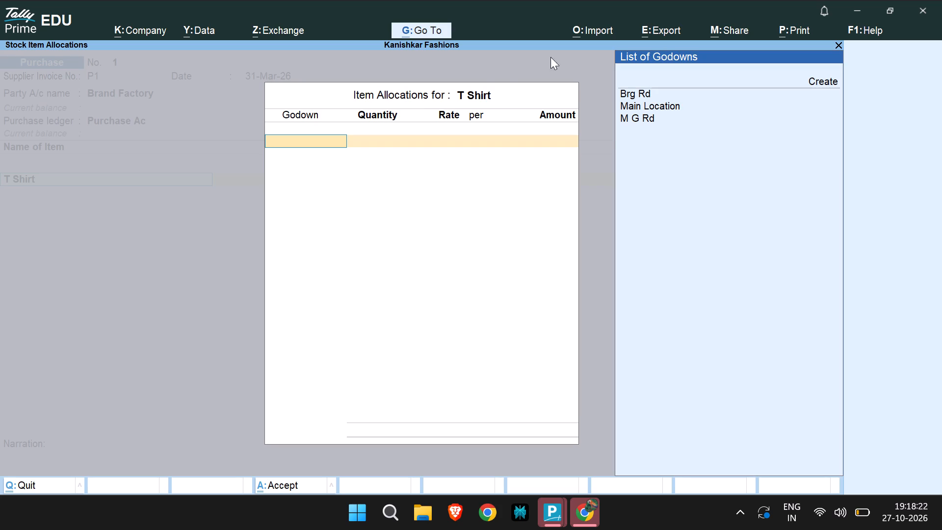
{"action": "left_click", "coordinate": [645, 87]}
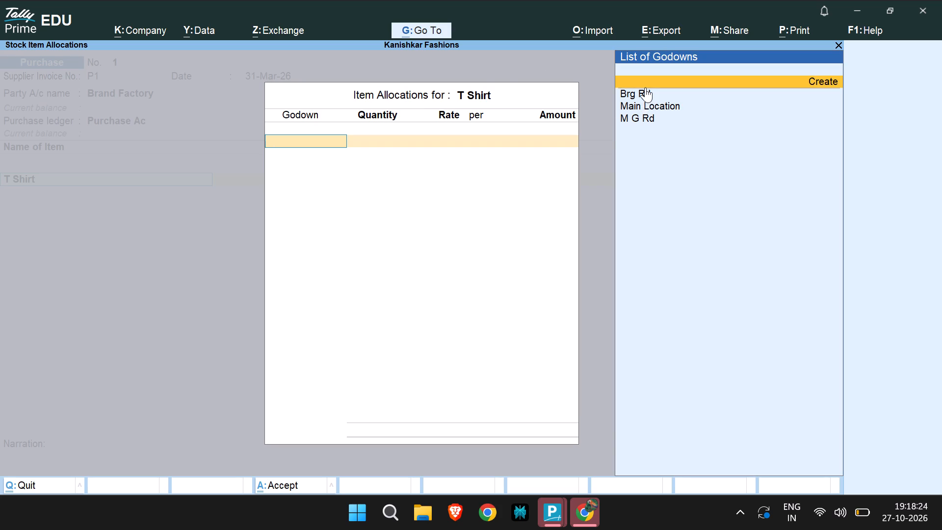
{"action": "left_click", "coordinate": [633, 97]}
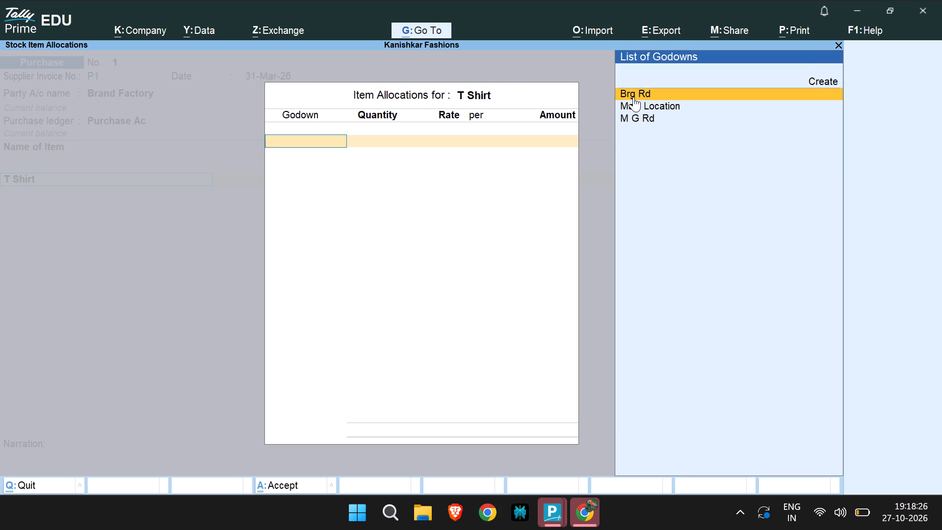
{"action": "double_click", "coordinate": [633, 97]}
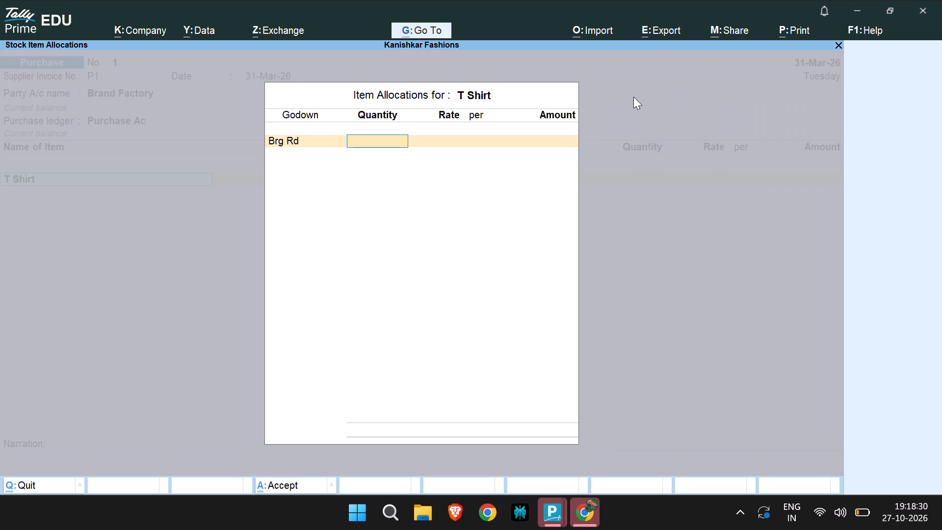
Set the T Shirt quantity for the Brg Rd godown to 300 no's.
{"action": "type", "text": "300"}
{"action": "type", "text": "NO"}
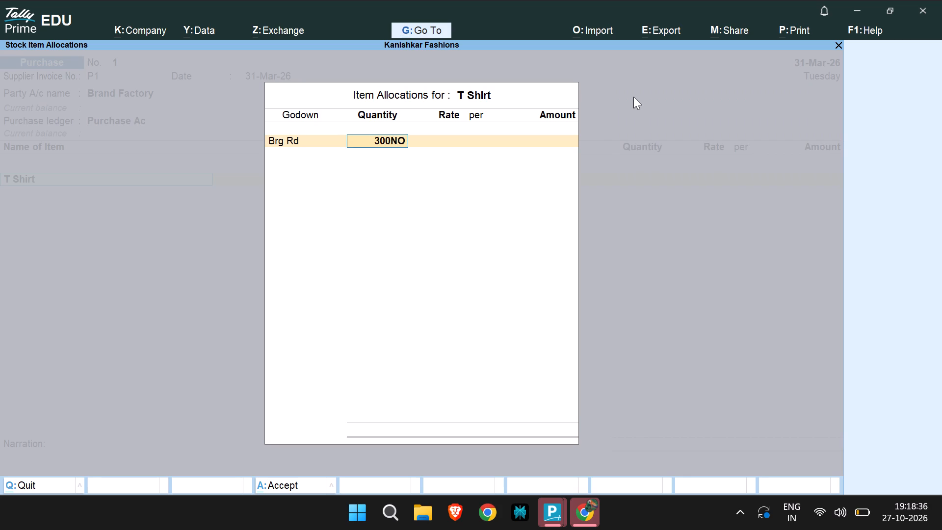
{"action": "key", "text": "s"}
{"action": "key", "text": "Return"}
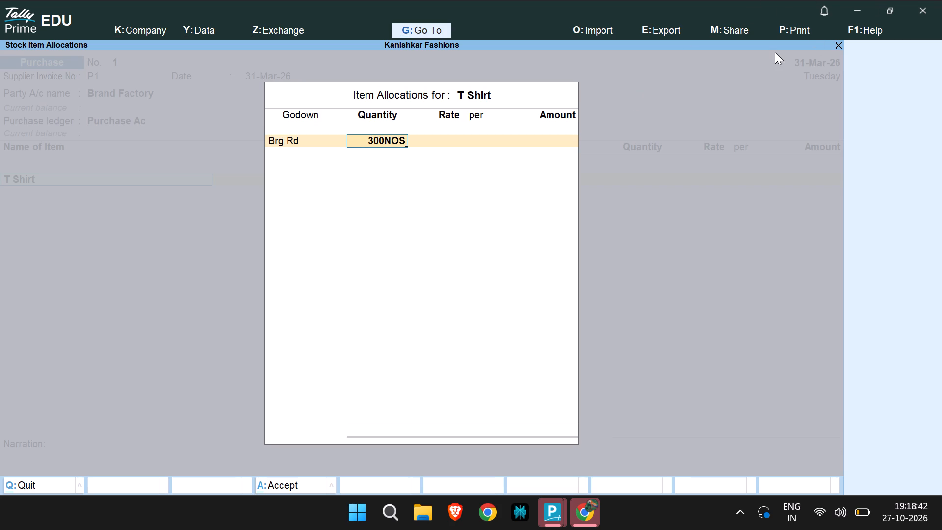
{"action": "key", "text": "Return"}
{"action": "key", "text": "Return"}
{"action": "key", "text": "Return"}
{"action": "key", "text": "BackSpace"}
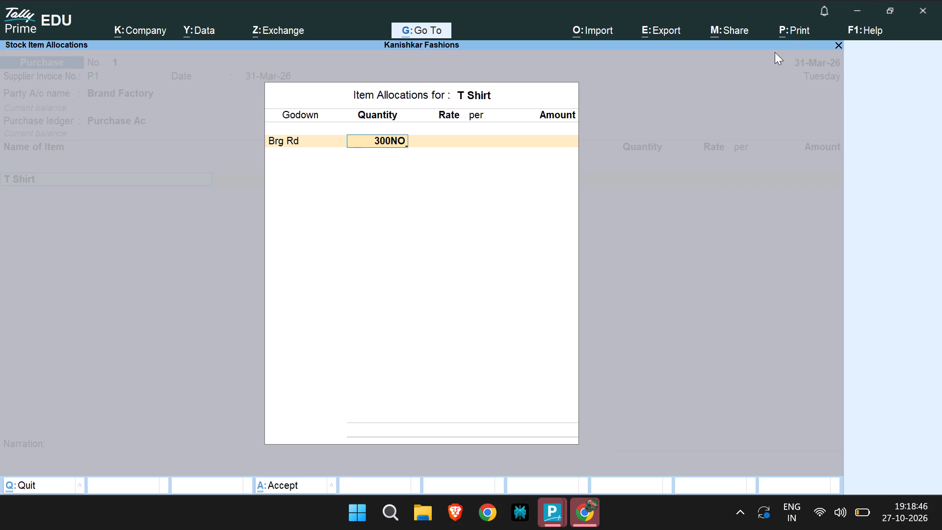
{"action": "key", "text": "apostrophe"}
{"action": "key", "text": "s"}
{"action": "key", "text": "Return"}
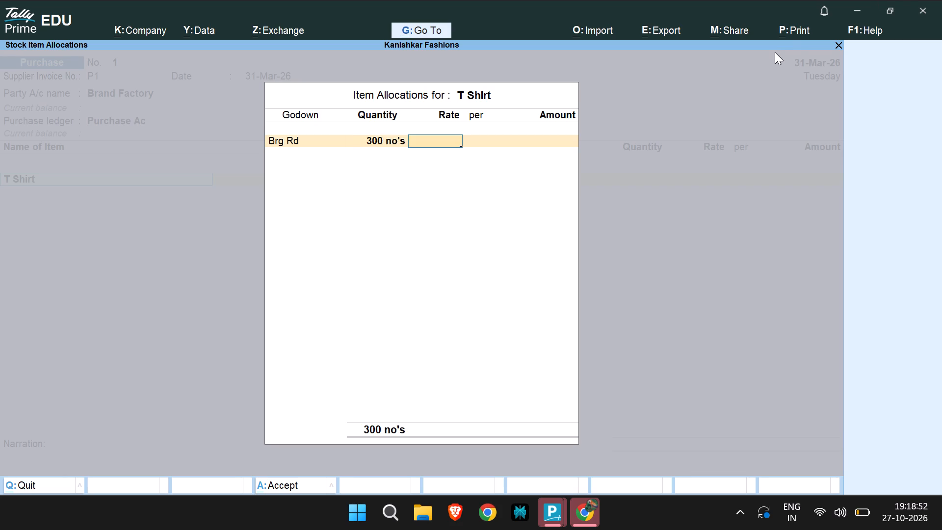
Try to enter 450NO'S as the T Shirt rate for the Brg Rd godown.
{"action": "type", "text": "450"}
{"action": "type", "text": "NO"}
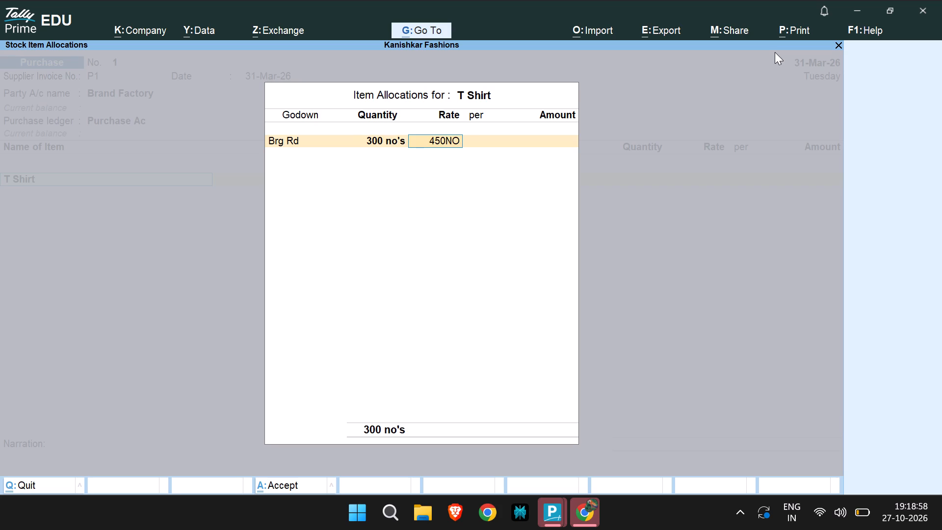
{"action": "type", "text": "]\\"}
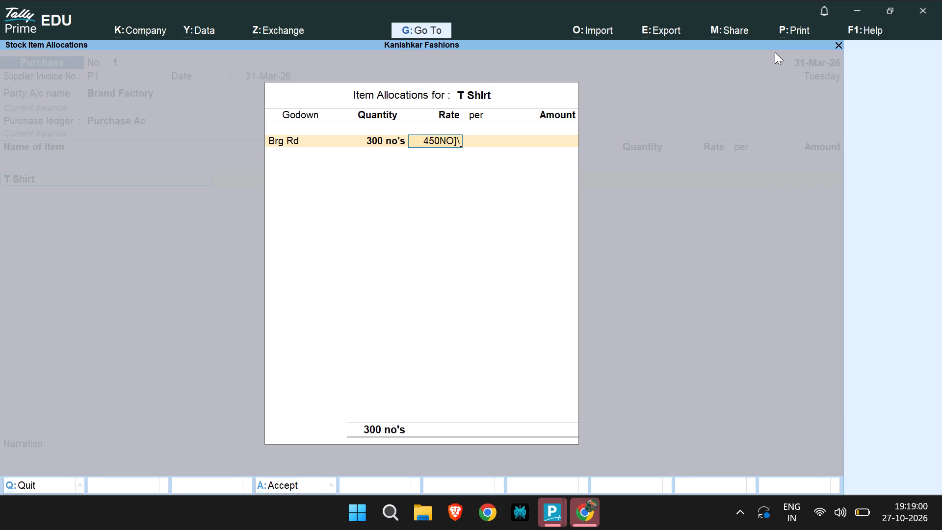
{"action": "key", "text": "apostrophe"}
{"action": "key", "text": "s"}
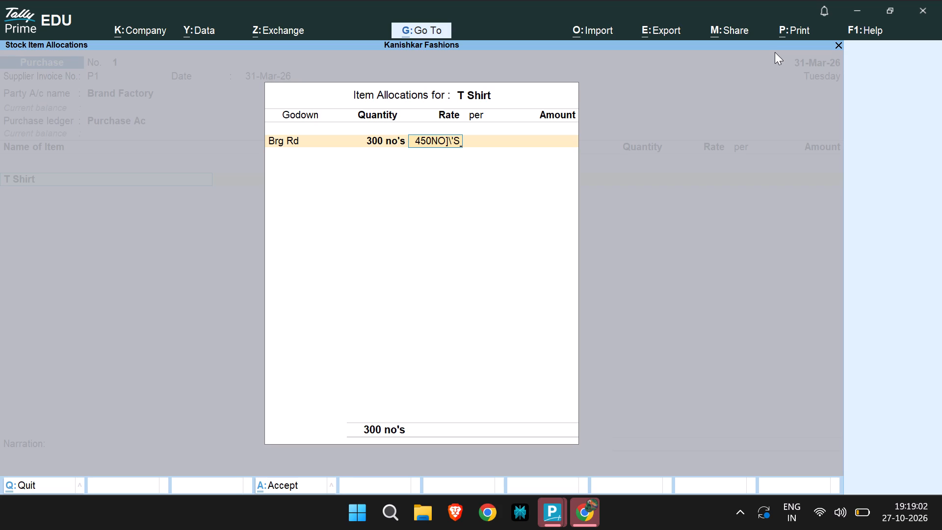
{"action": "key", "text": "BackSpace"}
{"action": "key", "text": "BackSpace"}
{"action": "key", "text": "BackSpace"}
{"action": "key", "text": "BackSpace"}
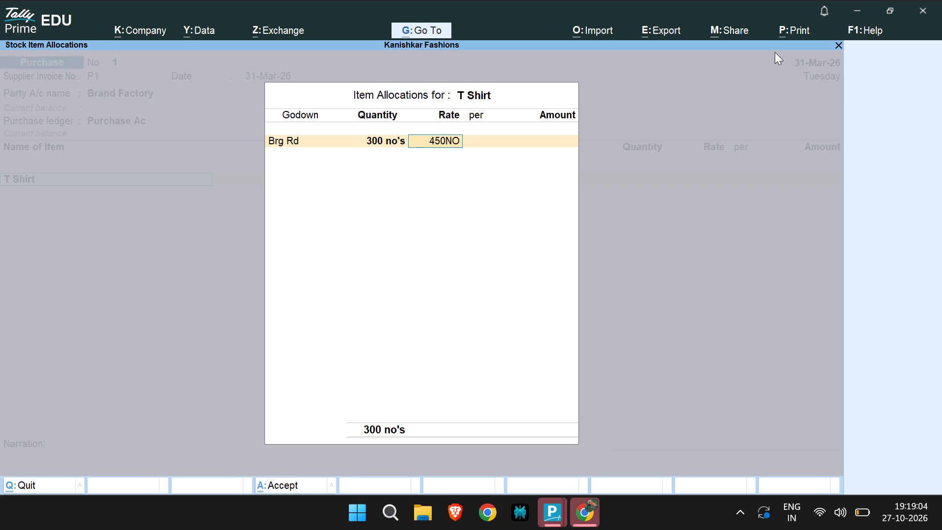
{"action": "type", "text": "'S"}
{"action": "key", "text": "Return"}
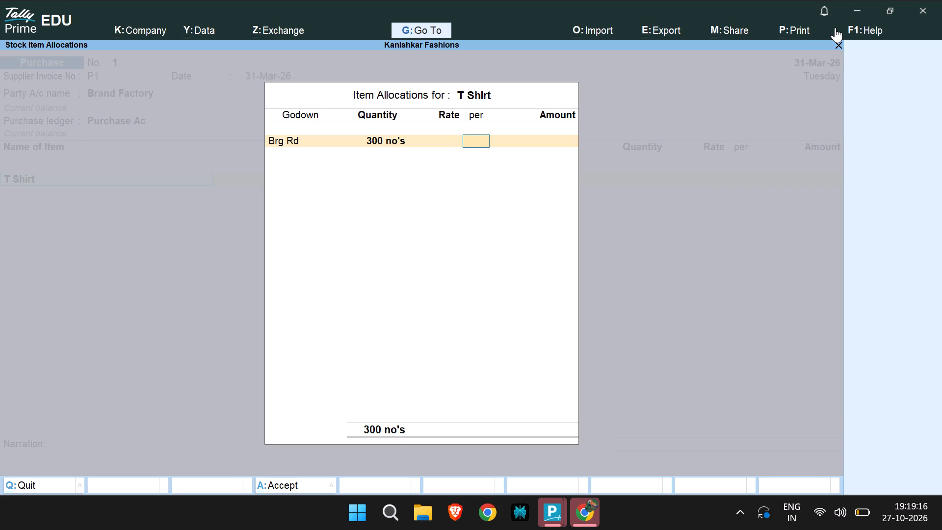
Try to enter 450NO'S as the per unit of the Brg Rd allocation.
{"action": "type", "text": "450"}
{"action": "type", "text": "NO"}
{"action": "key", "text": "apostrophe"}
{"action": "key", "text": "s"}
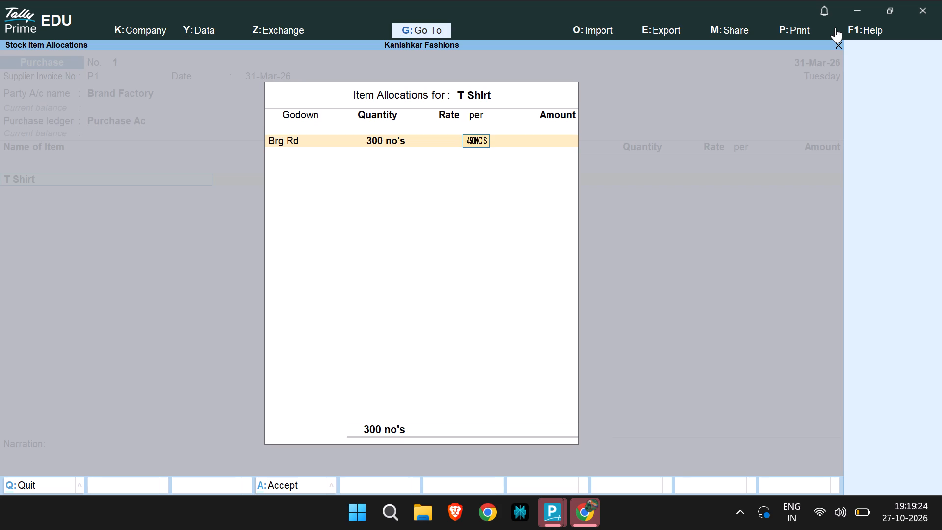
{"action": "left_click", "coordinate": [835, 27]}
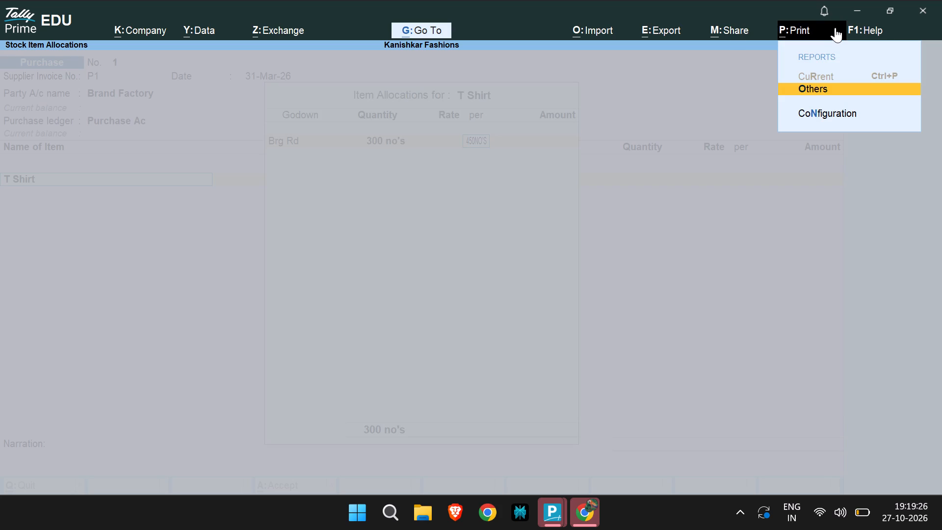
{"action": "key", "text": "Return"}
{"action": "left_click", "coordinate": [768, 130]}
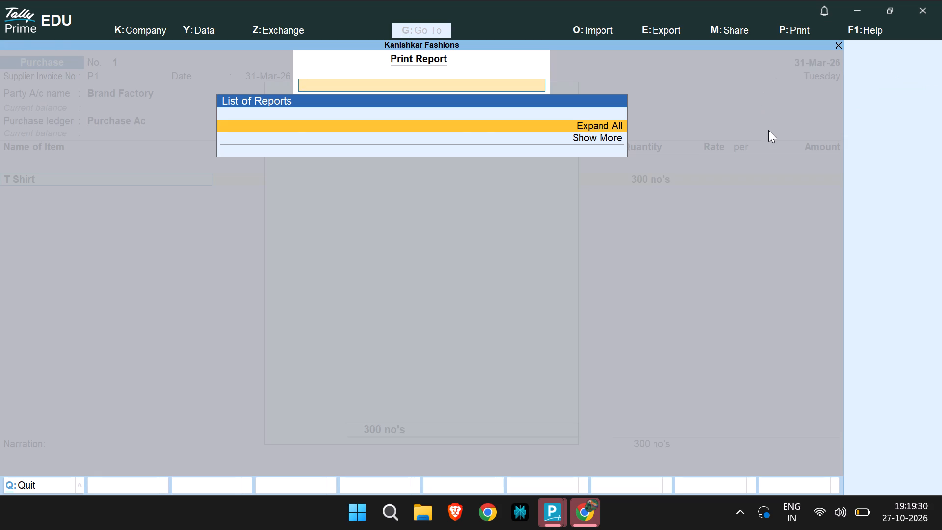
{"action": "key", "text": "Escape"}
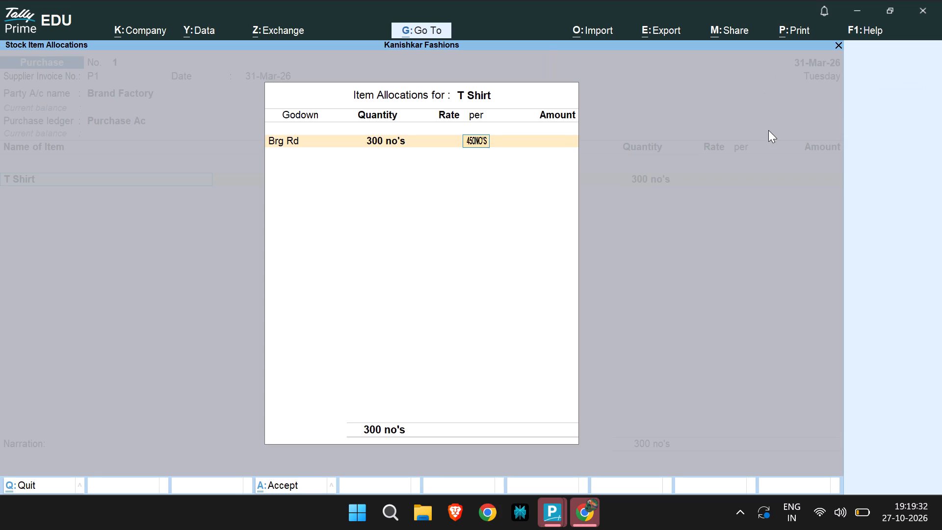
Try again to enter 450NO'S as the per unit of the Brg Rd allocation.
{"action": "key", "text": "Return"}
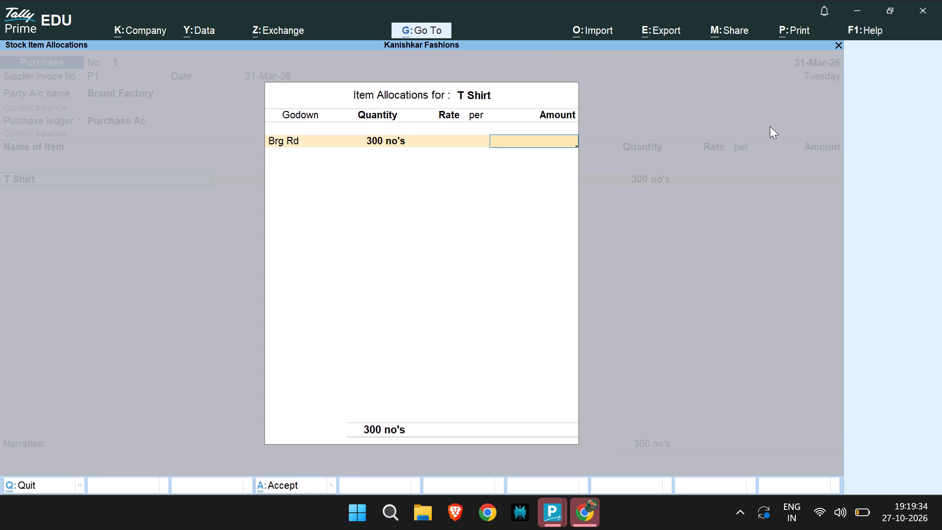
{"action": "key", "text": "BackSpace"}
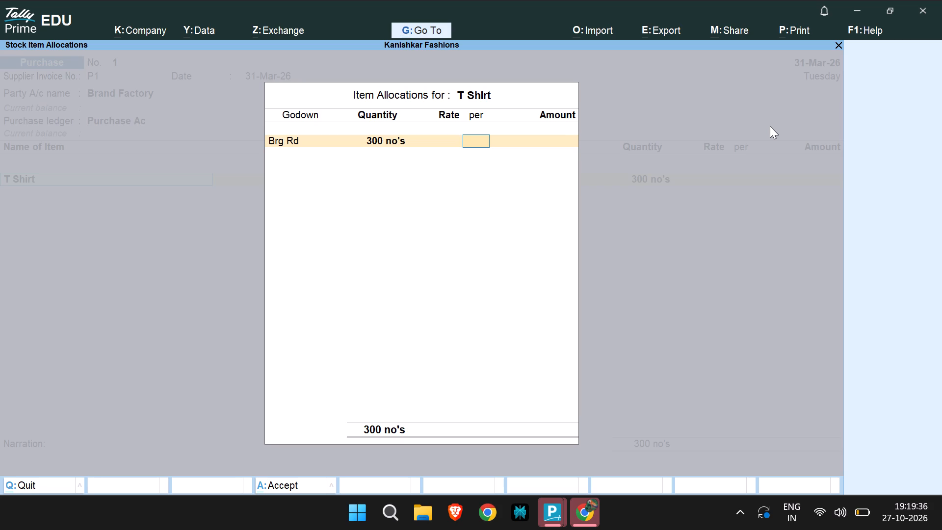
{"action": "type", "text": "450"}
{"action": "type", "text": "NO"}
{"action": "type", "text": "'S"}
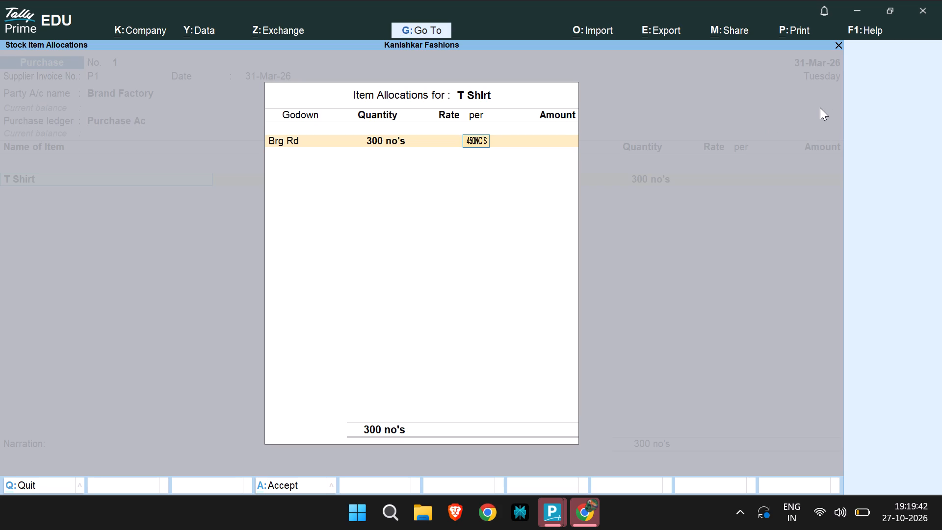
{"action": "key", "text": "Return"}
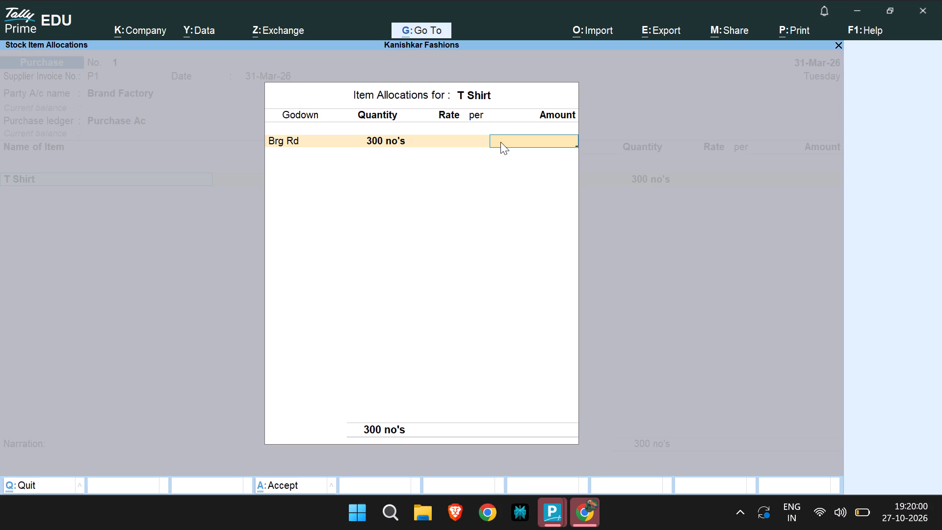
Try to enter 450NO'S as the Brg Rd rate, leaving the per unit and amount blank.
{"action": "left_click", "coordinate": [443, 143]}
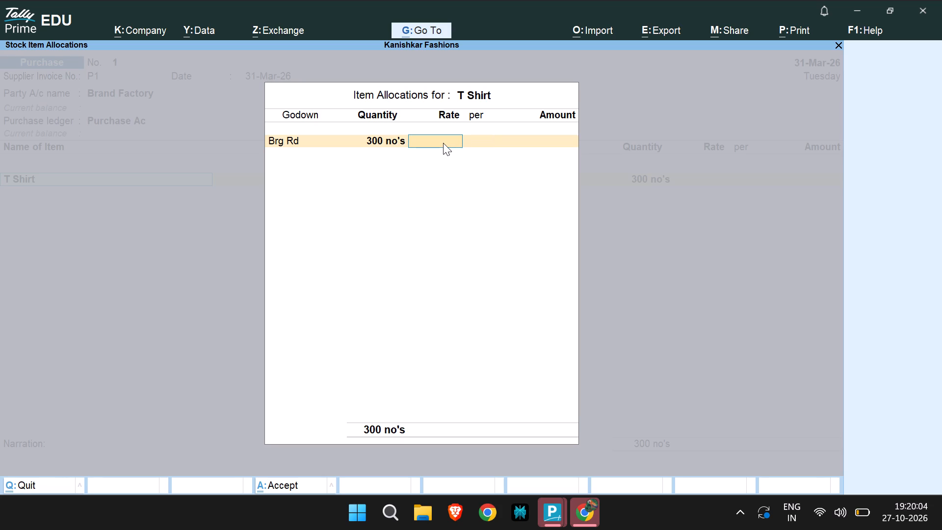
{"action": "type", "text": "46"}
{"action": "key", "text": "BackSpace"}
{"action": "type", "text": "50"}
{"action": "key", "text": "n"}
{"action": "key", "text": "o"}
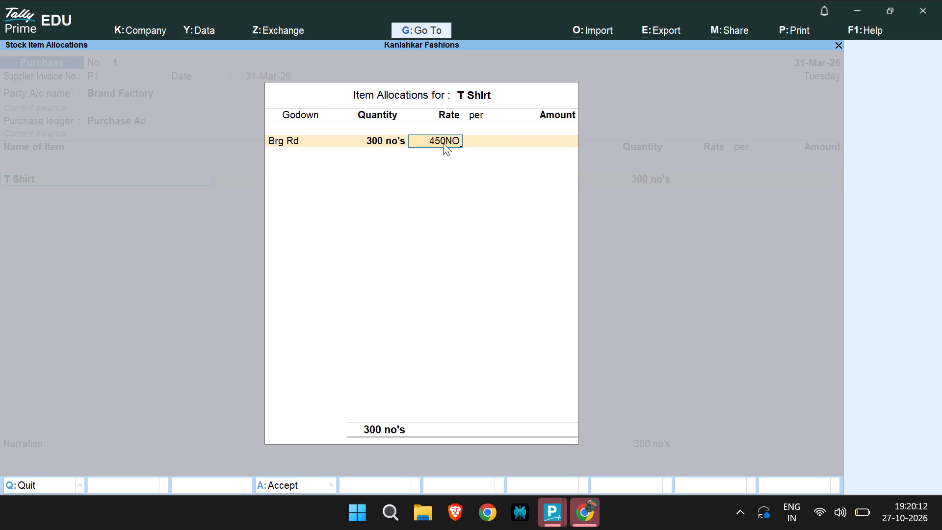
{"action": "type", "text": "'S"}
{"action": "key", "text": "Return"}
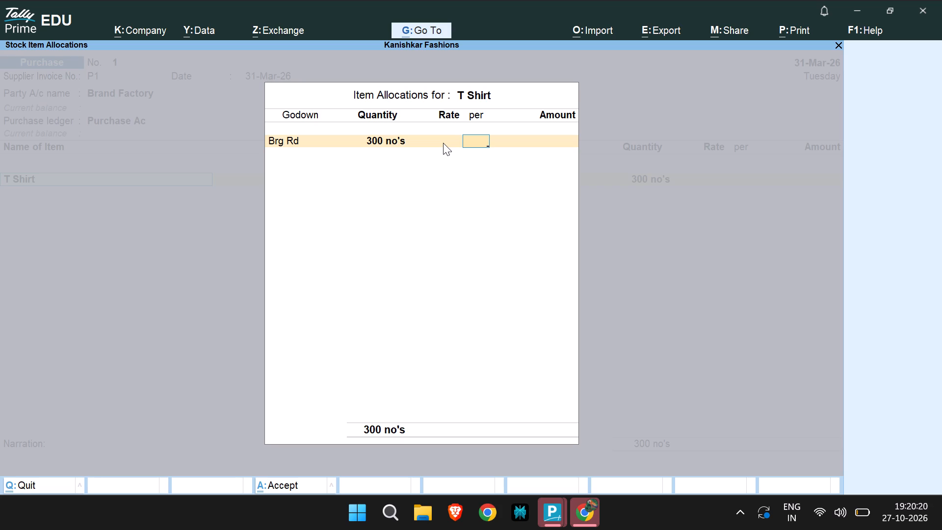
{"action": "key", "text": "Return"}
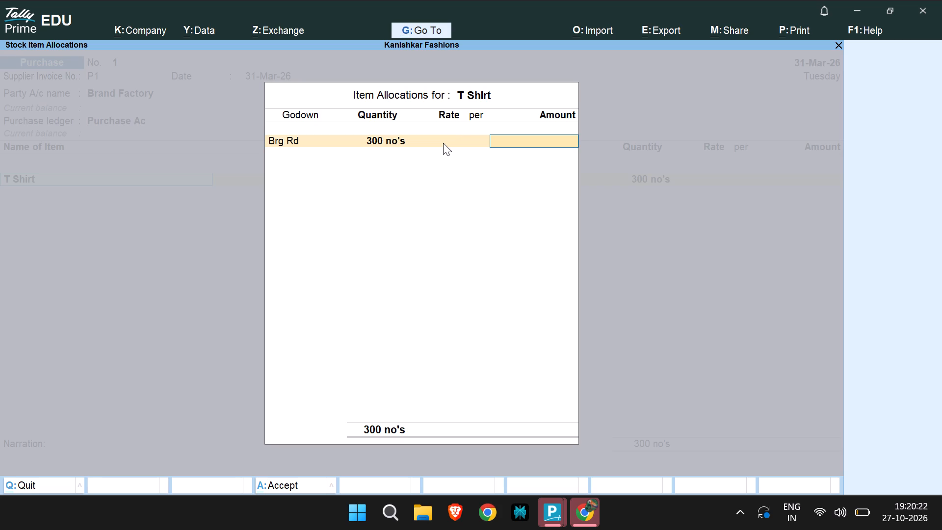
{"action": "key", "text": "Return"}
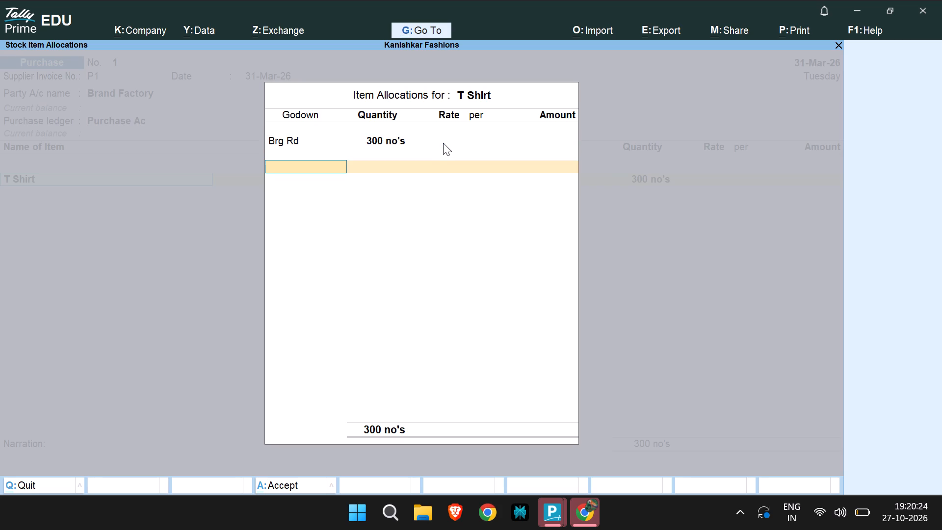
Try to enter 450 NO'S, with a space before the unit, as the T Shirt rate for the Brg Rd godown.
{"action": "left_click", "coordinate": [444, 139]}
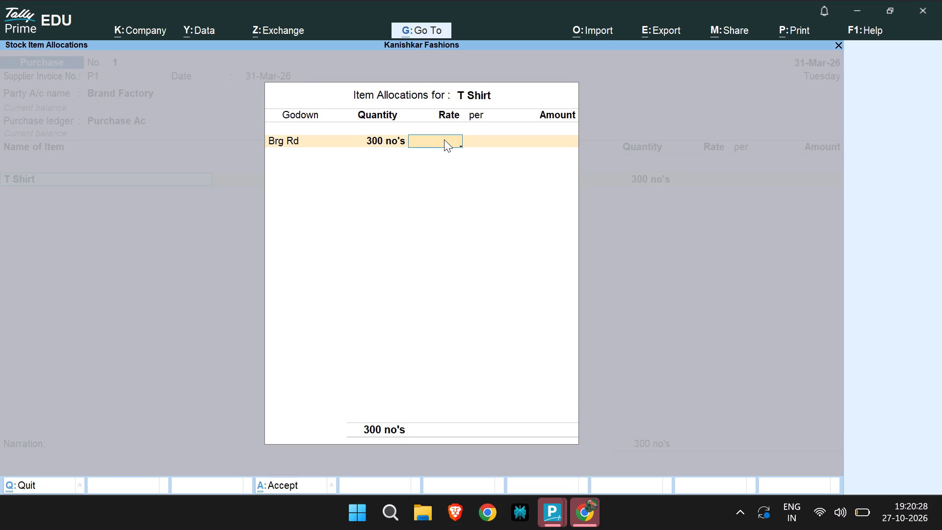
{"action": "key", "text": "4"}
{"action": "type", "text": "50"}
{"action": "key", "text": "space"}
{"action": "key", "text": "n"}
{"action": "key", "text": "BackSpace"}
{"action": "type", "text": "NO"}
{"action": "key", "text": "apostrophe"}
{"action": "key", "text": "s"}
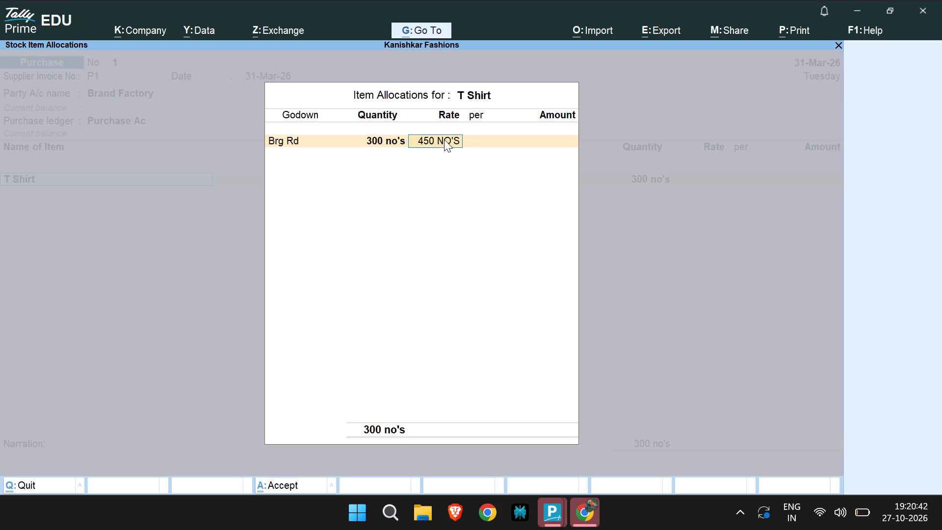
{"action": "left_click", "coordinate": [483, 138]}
Set the T Shirt rate for the Brg Rd godown to 450 per no's and leave the item allocations.
{"action": "left_click", "coordinate": [442, 138]}
{"action": "key", "text": "4"}
{"action": "key", "text": "5"}
{"action": "key", "text": "0"}
{"action": "key", "text": "Return"}
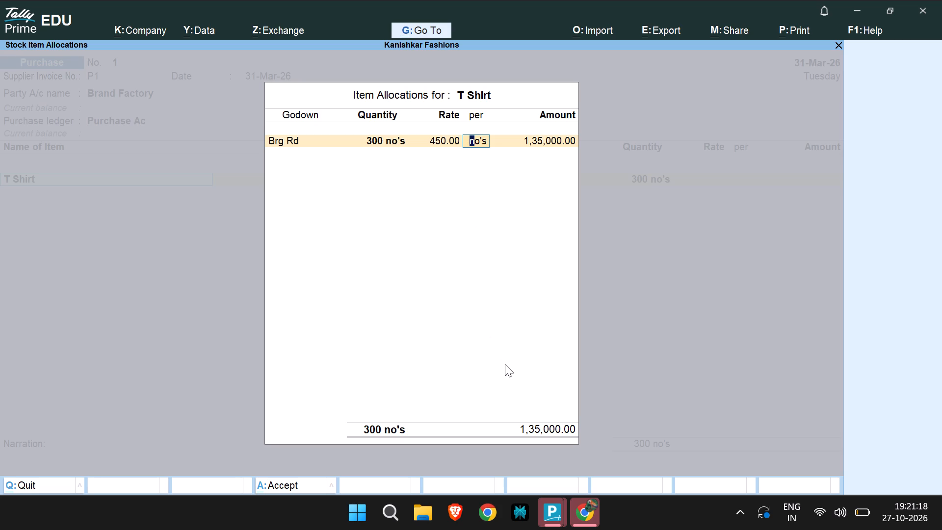
{"action": "key", "text": "Return"}
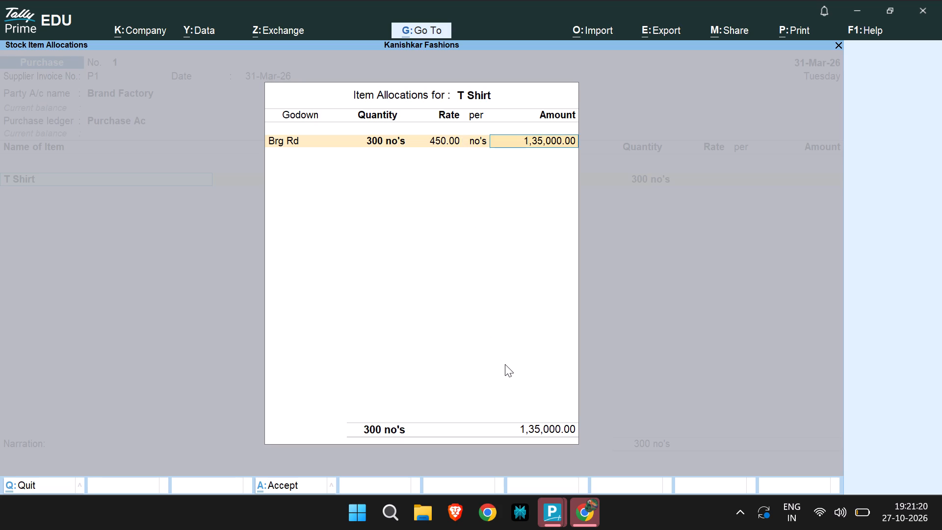
{"action": "key", "text": "Return"}
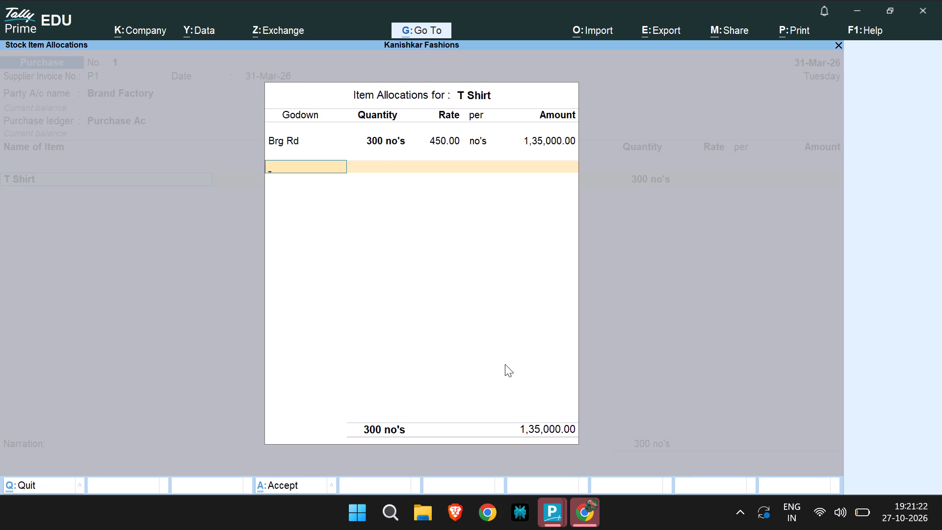
{"action": "key", "text": "Escape"}
{"action": "key", "text": "Escape"}
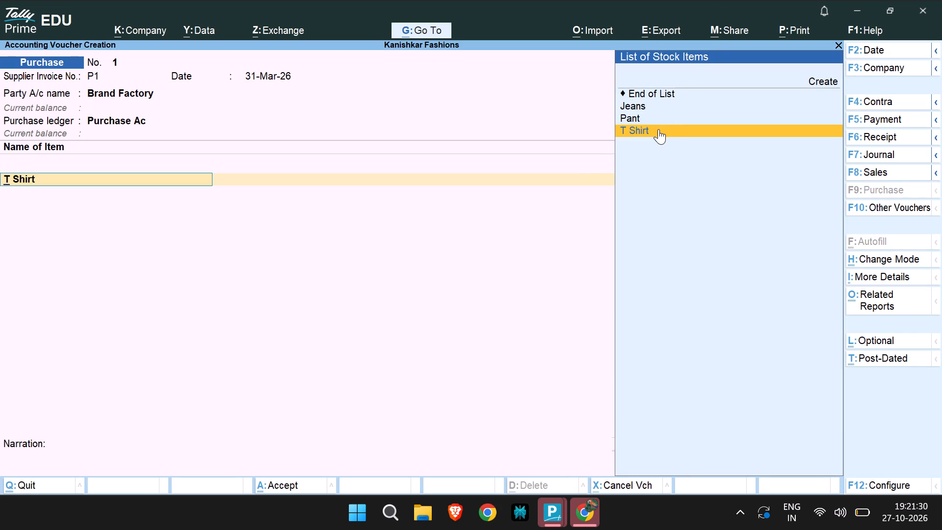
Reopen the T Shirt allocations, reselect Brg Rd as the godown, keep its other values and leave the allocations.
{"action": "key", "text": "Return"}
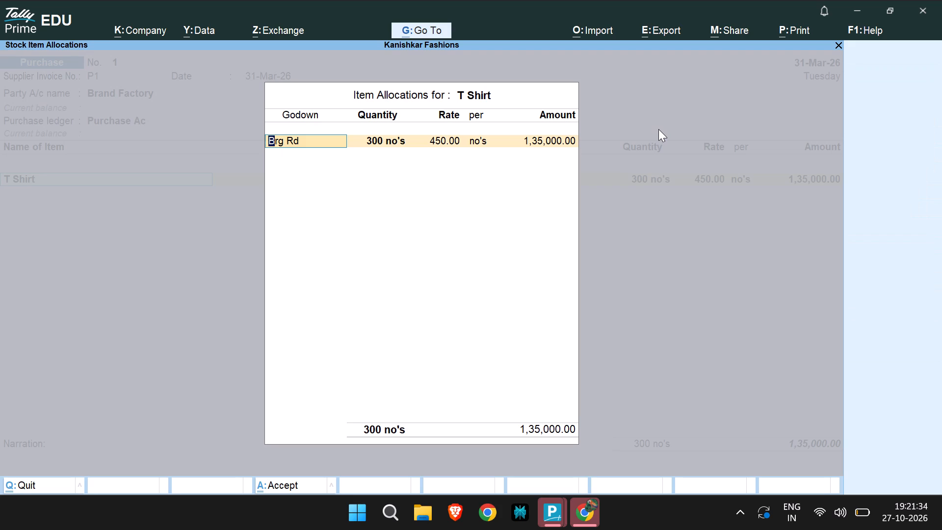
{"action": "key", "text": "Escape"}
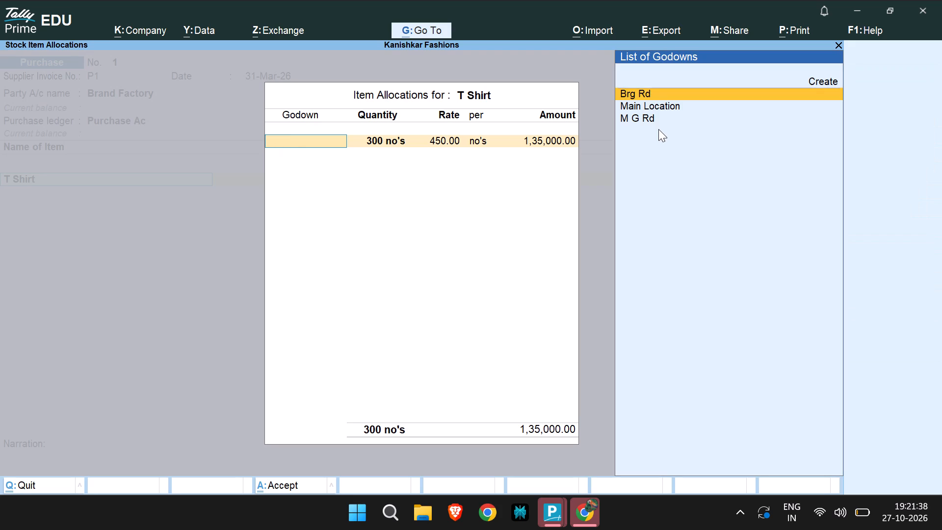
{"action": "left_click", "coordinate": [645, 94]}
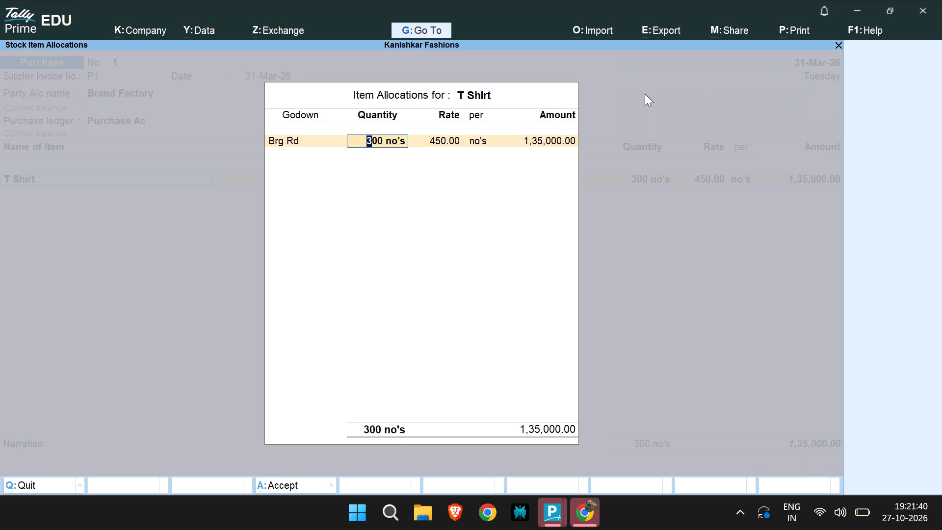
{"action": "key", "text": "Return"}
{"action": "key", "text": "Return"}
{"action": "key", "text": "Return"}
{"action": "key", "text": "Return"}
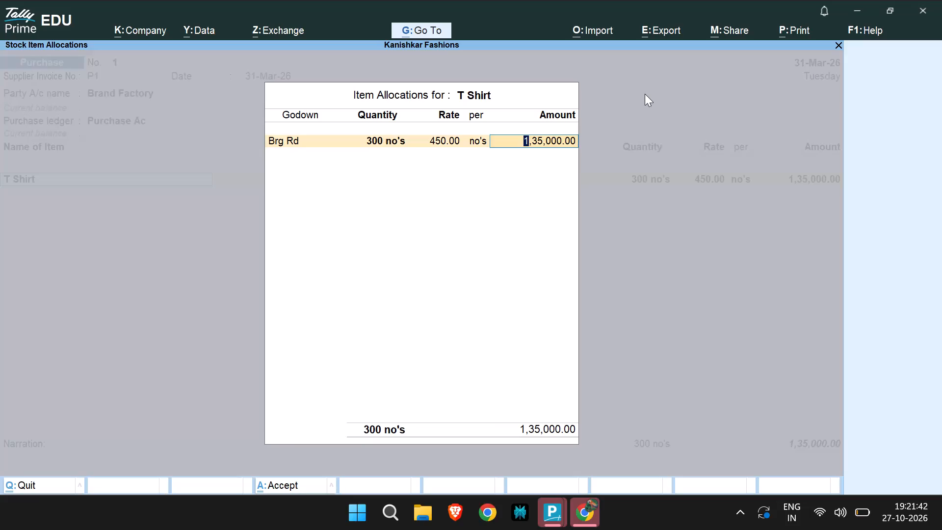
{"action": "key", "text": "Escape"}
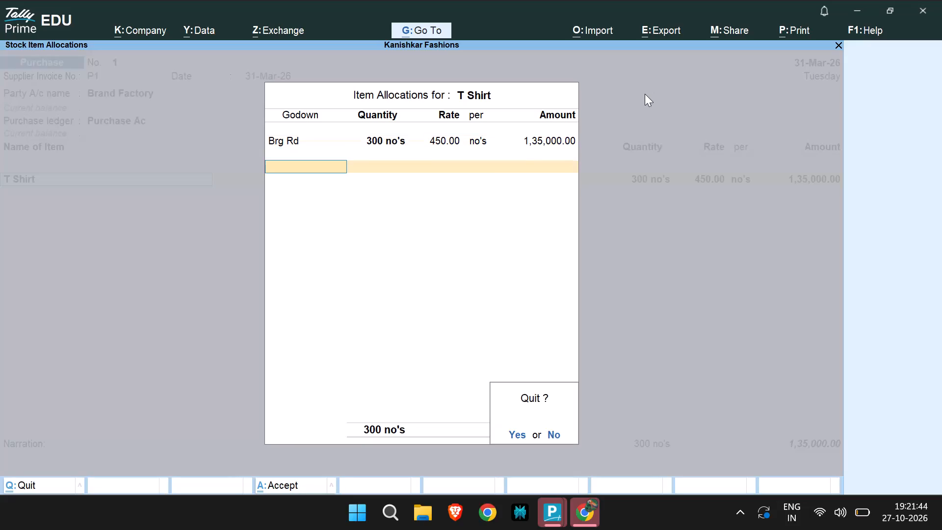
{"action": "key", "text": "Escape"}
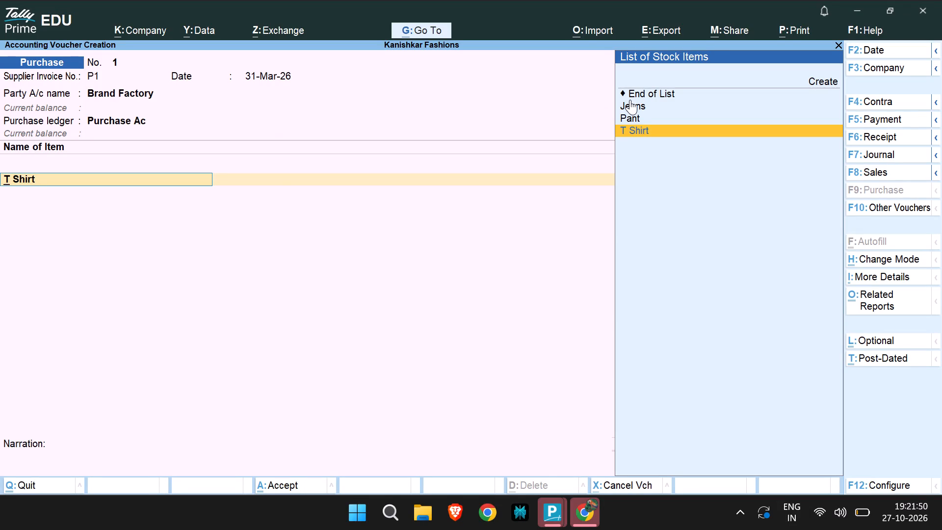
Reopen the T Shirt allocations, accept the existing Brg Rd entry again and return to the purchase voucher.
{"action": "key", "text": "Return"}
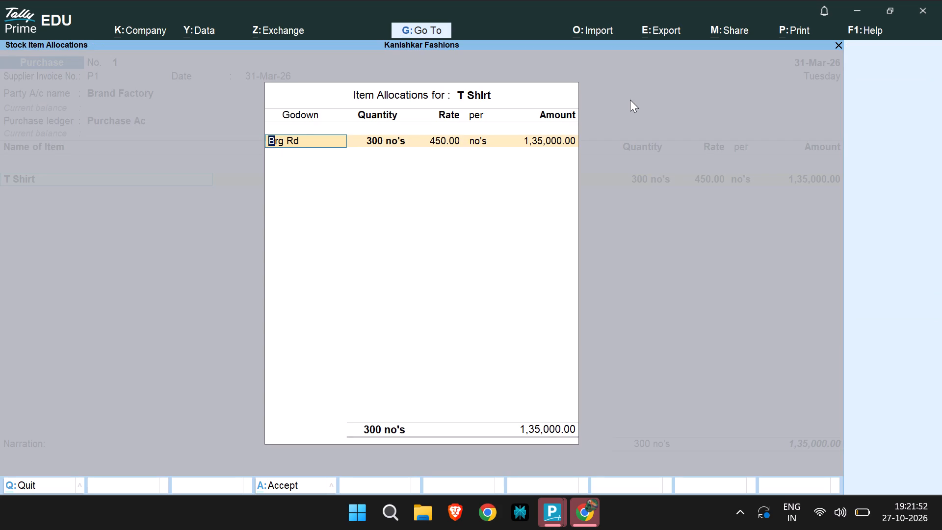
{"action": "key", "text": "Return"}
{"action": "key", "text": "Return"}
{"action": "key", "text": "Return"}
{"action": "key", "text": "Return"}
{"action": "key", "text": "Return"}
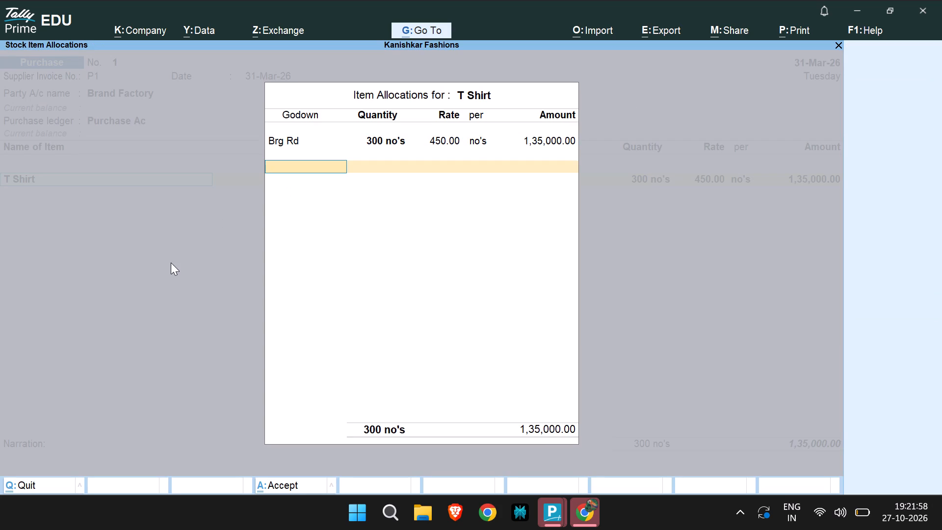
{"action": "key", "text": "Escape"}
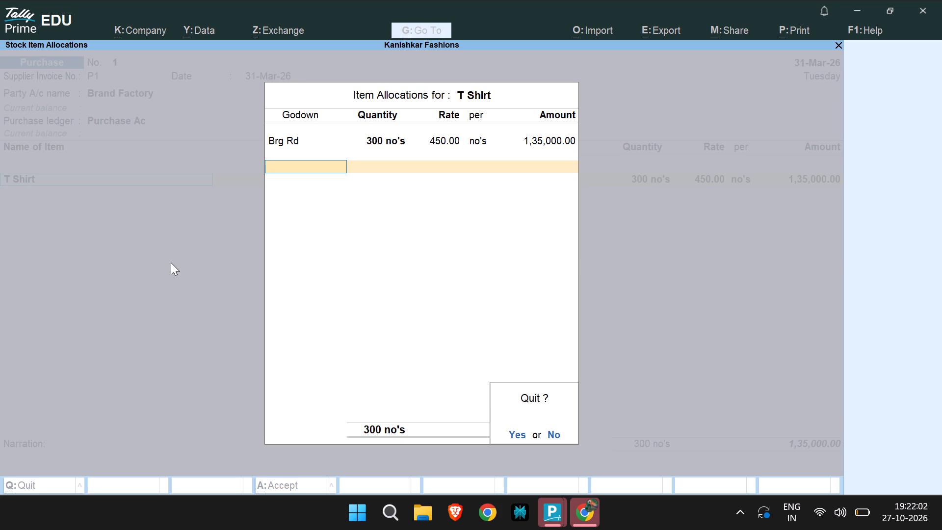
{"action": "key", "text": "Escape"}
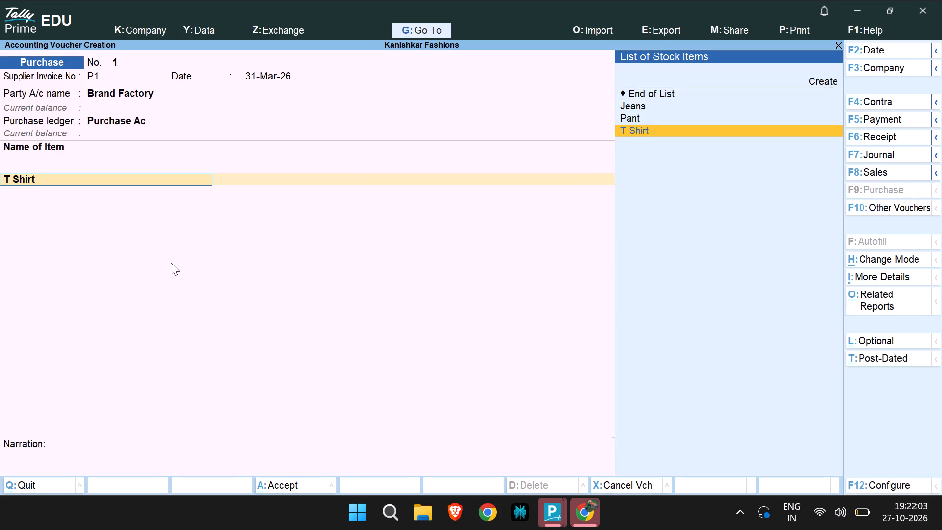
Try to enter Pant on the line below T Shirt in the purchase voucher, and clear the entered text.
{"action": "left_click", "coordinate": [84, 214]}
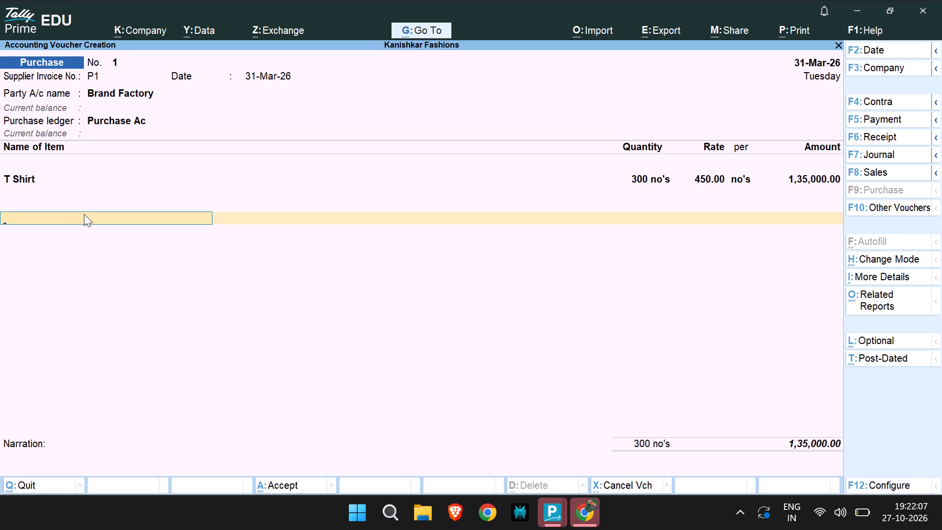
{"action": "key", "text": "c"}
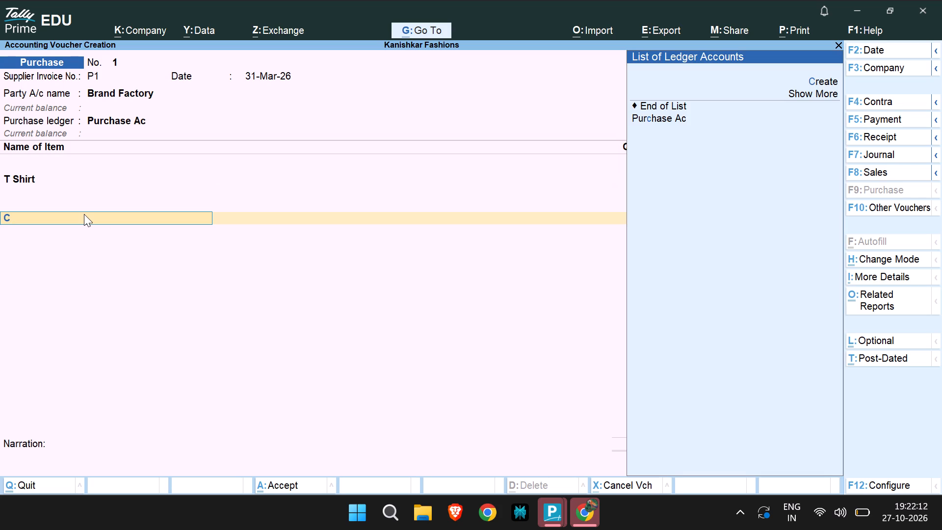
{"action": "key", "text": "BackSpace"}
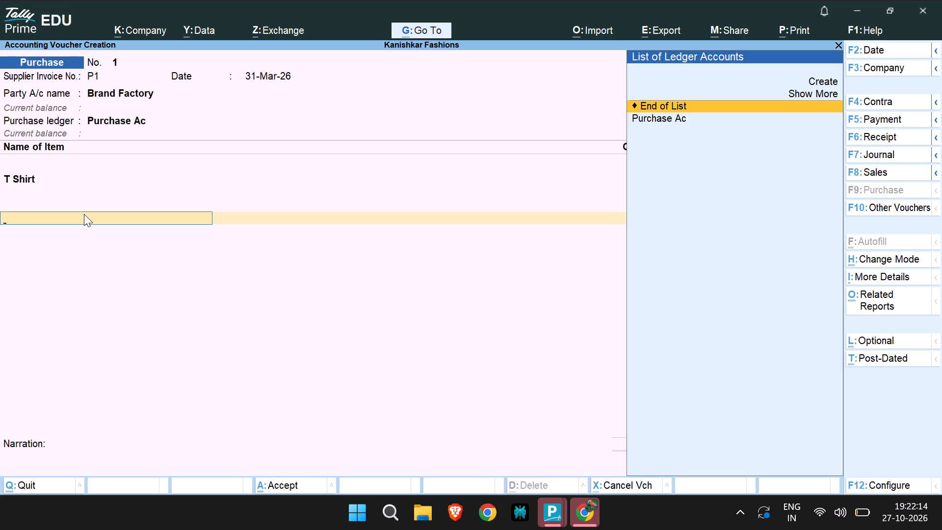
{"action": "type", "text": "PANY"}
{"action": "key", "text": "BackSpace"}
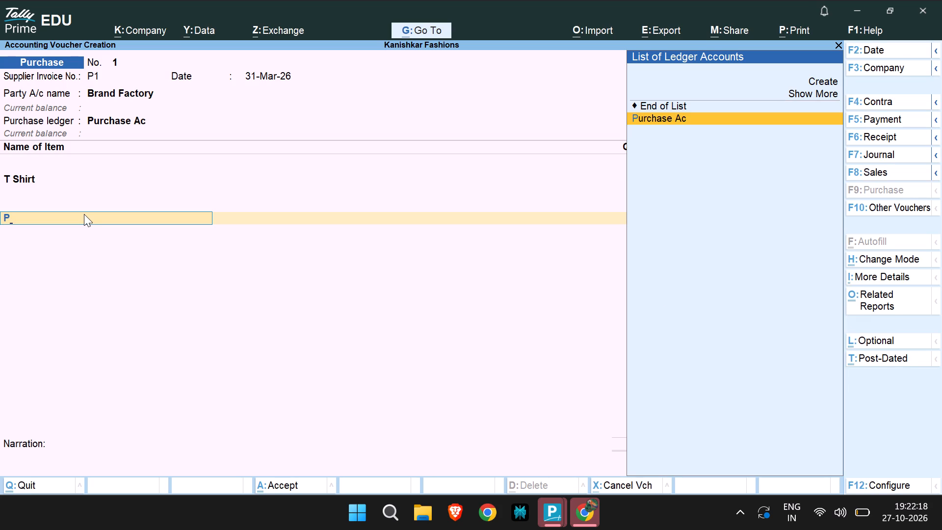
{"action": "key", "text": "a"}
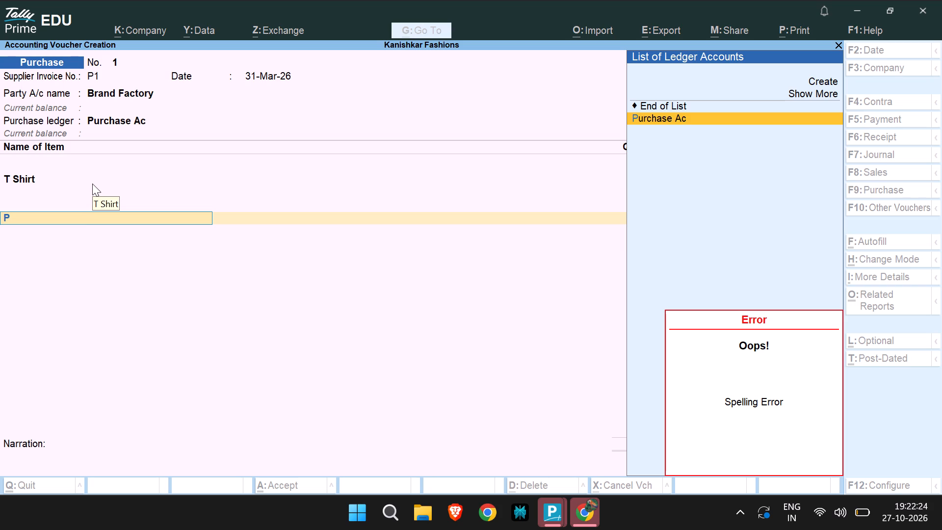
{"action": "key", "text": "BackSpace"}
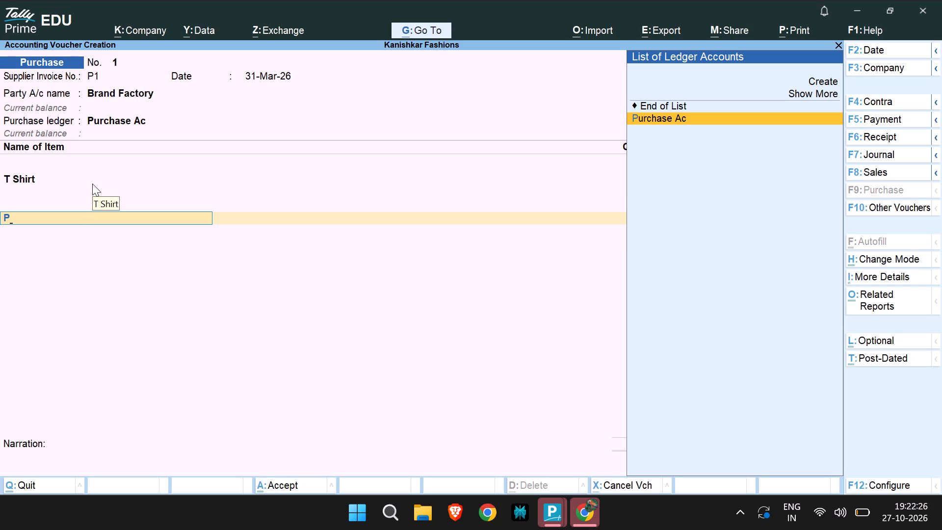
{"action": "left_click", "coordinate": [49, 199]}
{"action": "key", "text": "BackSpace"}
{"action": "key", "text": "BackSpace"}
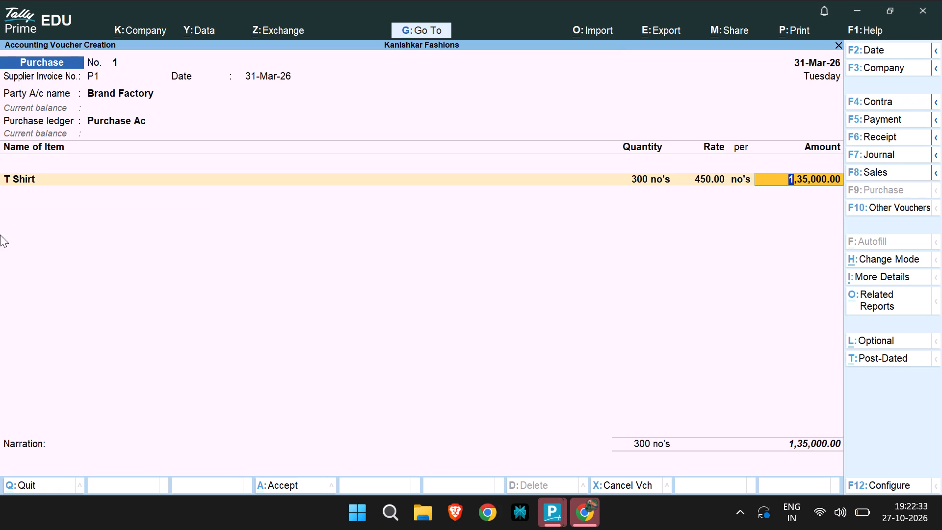
Add the stock item Pant on the line below T Shirt in the purchase voucher.
{"action": "left_click", "coordinate": [22, 200]}
{"action": "triple_click", "coordinate": [22, 200]}
{"action": "key", "text": "Return"}
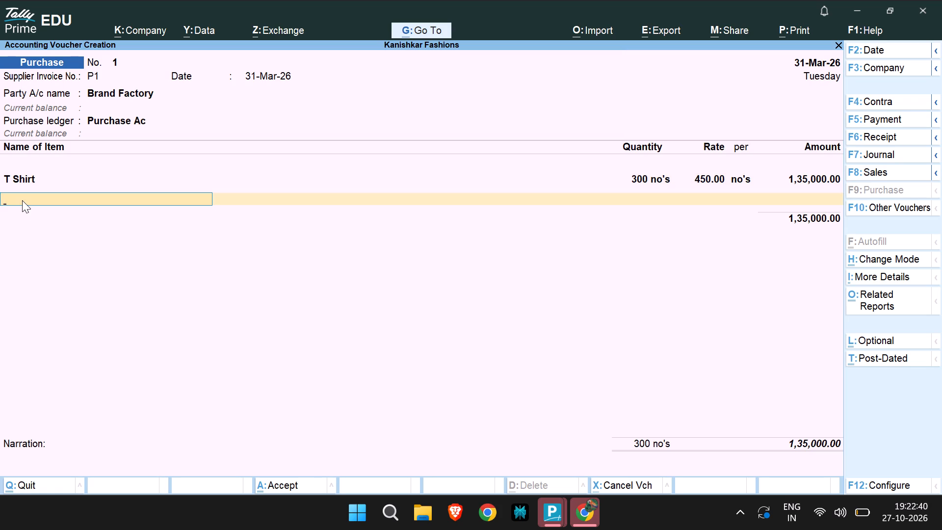
{"action": "key", "text": "p"}
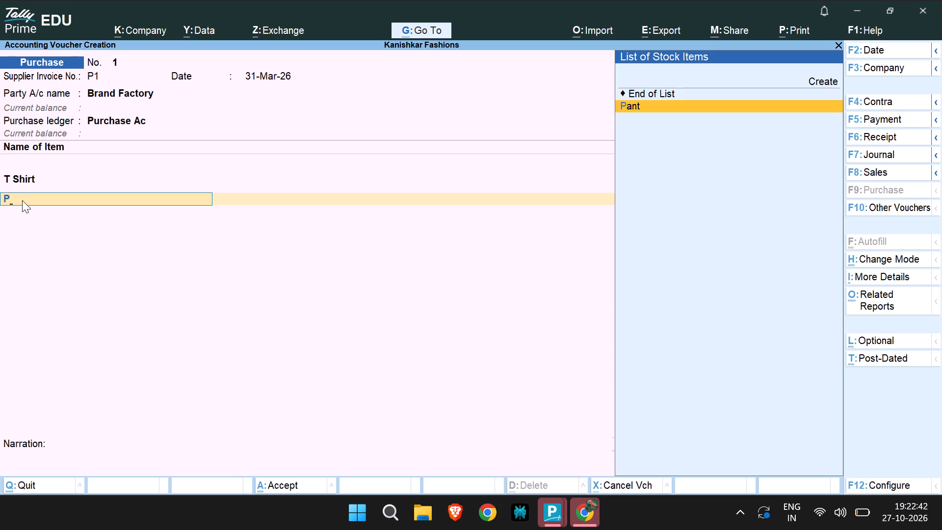
{"action": "left_click", "coordinate": [639, 105]}
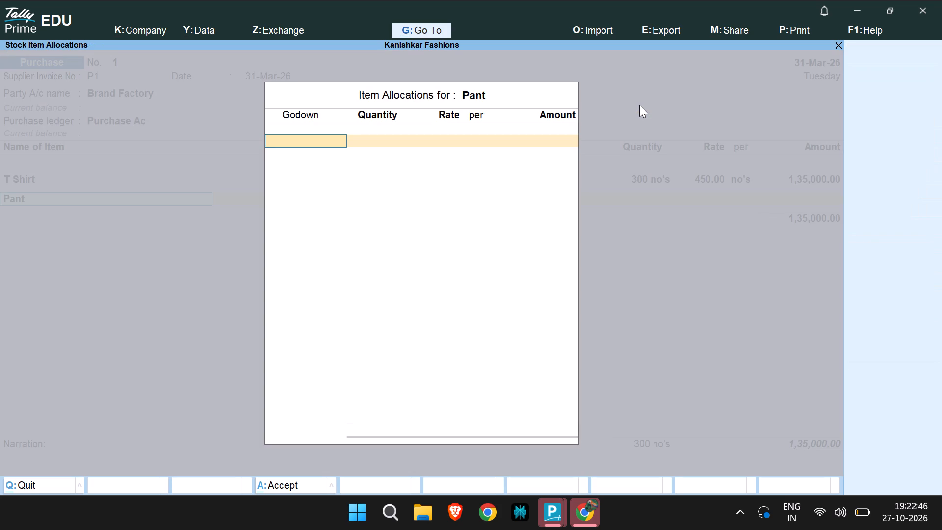
Create a new godown named COMM ST under Primary for the Pant item allocation.
{"action": "key", "text": "c"}
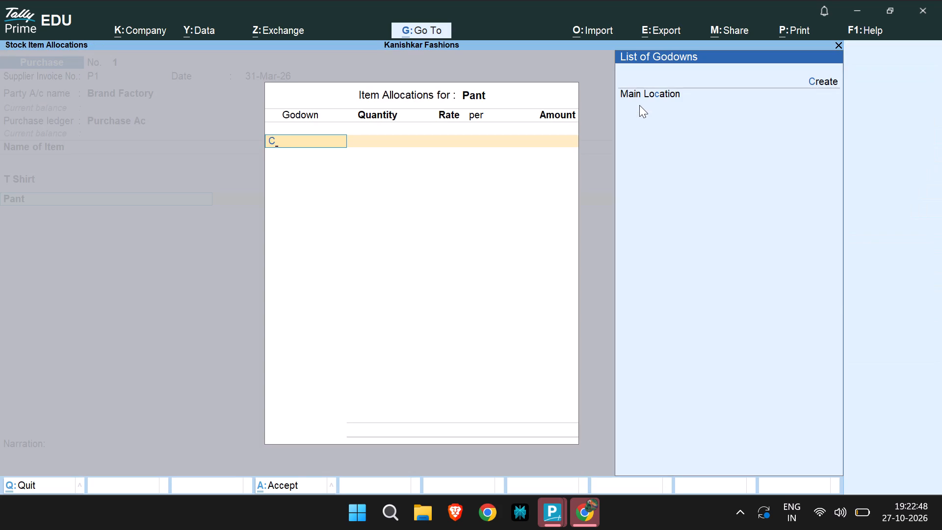
{"action": "type", "text": "OMM"}
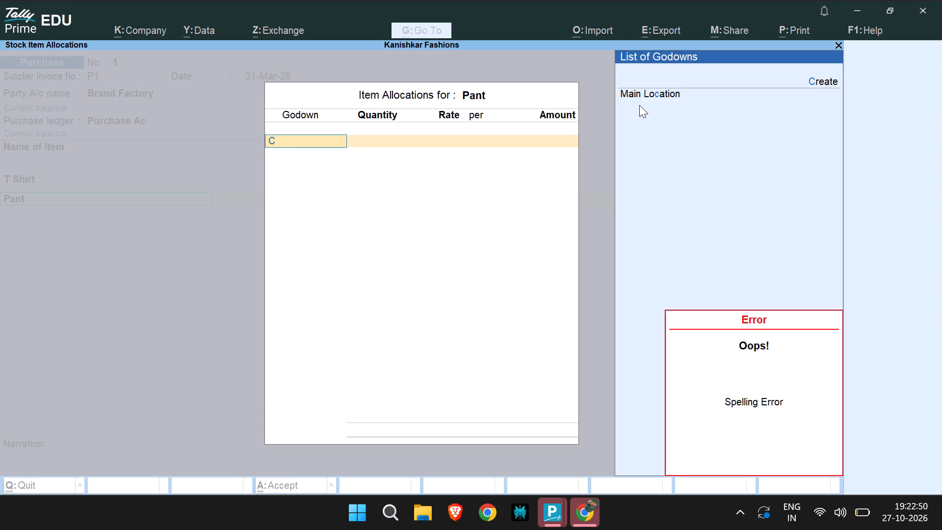
{"action": "left_click", "coordinate": [290, 143]}
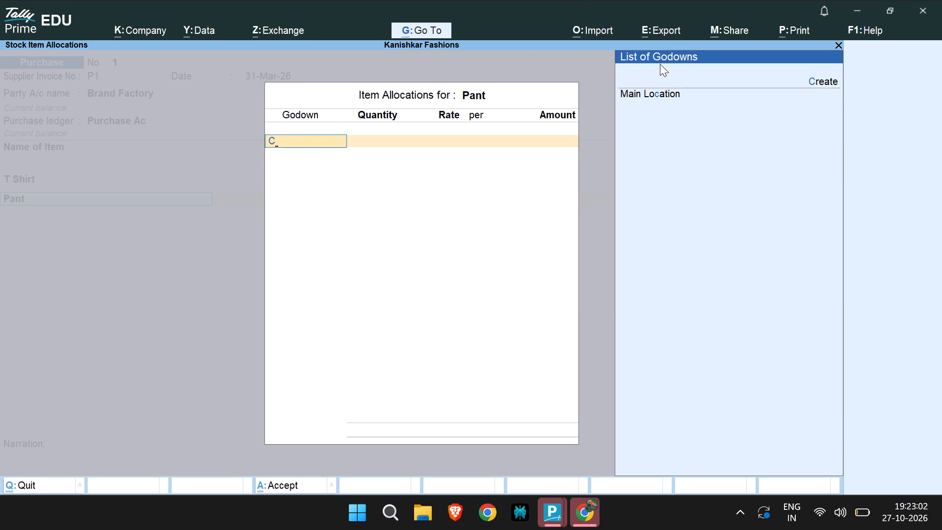
{"action": "left_click", "coordinate": [650, 90]}
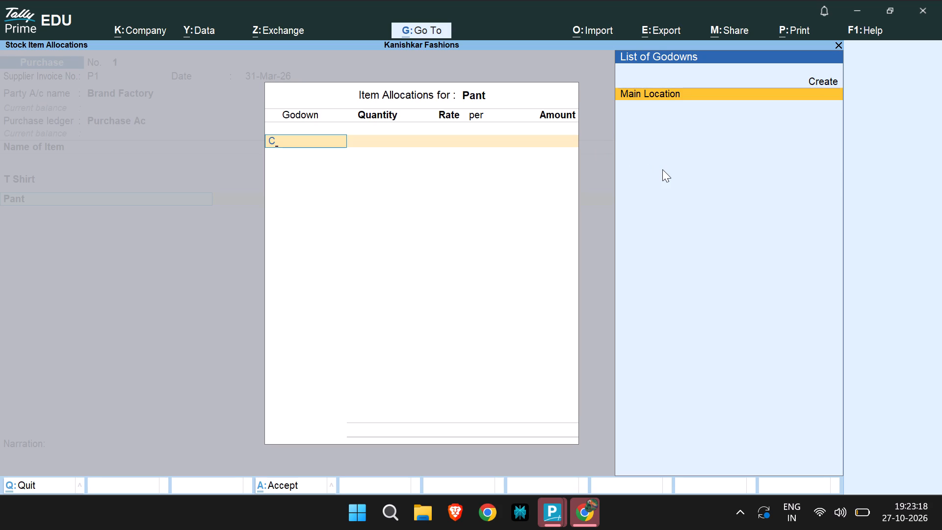
{"action": "left_click", "coordinate": [831, 79]}
{"action": "left_click", "coordinate": [831, 79]}
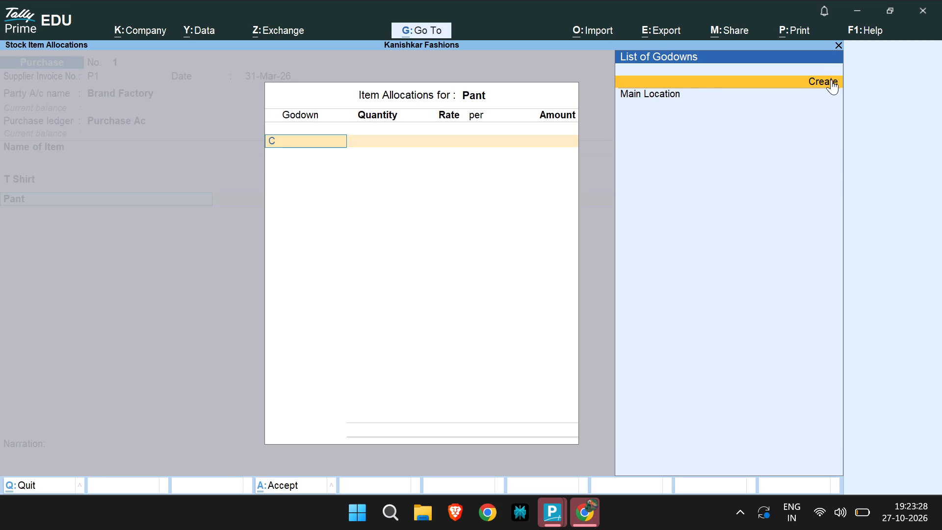
{"action": "left_click", "coordinate": [831, 79]}
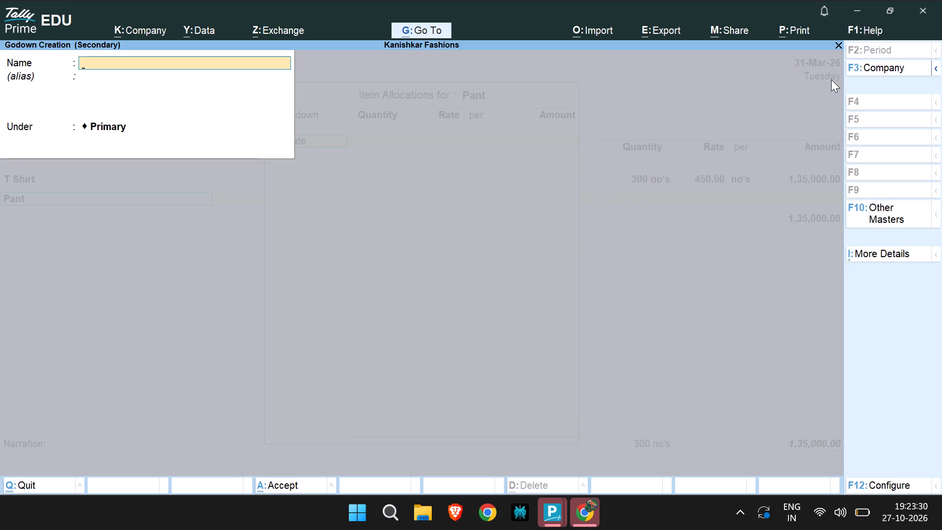
{"action": "type", "text": "COMM"}
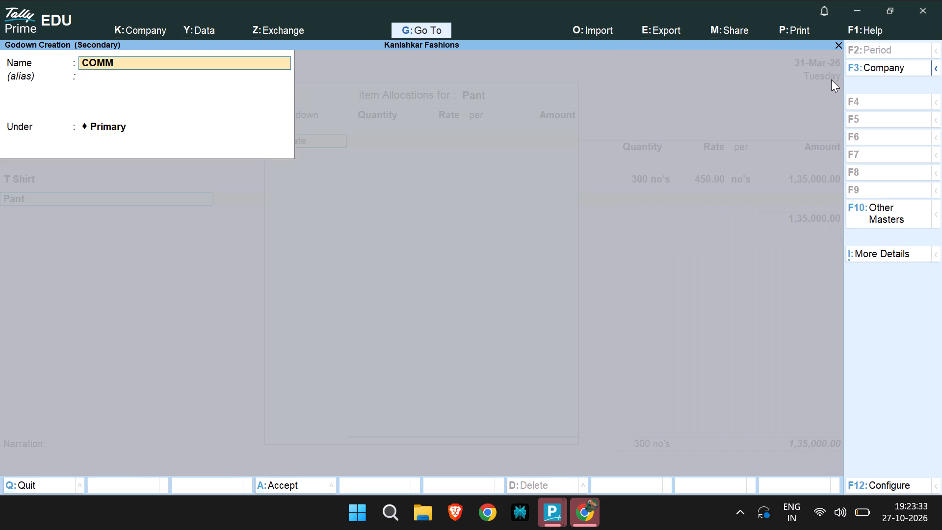
{"action": "key", "text": "space"}
{"action": "type", "text": "ST"}
{"action": "key", "text": "Return"}
{"action": "key", "text": "Return"}
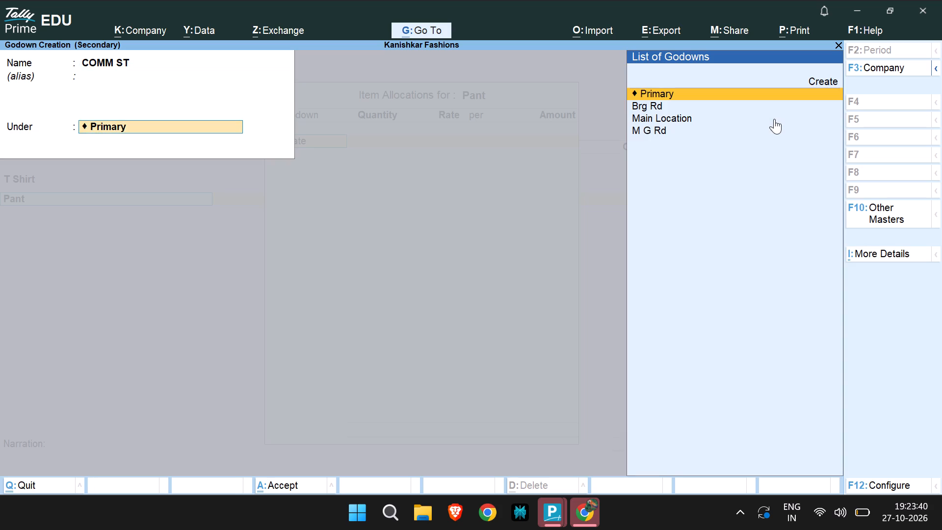
{"action": "key", "text": "Return"}
{"action": "key", "text": "Return"}
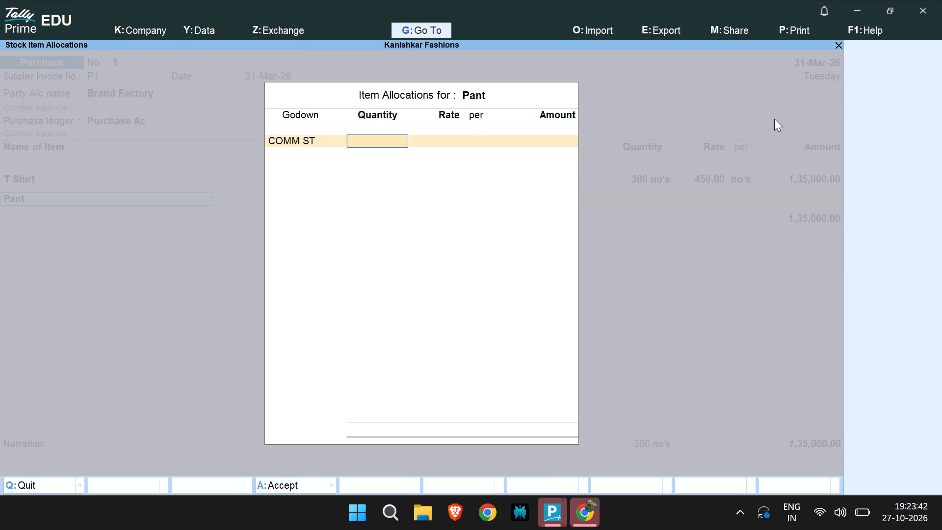
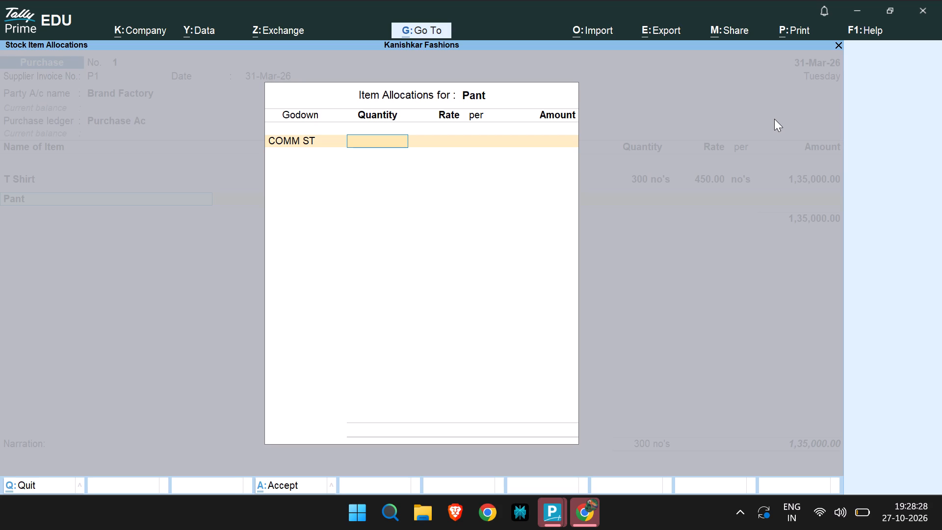
Set the Pant quantity for the COMM ST godown to 200 no's.
{"action": "type", "text": "200"}
{"action": "key", "text": "n"}
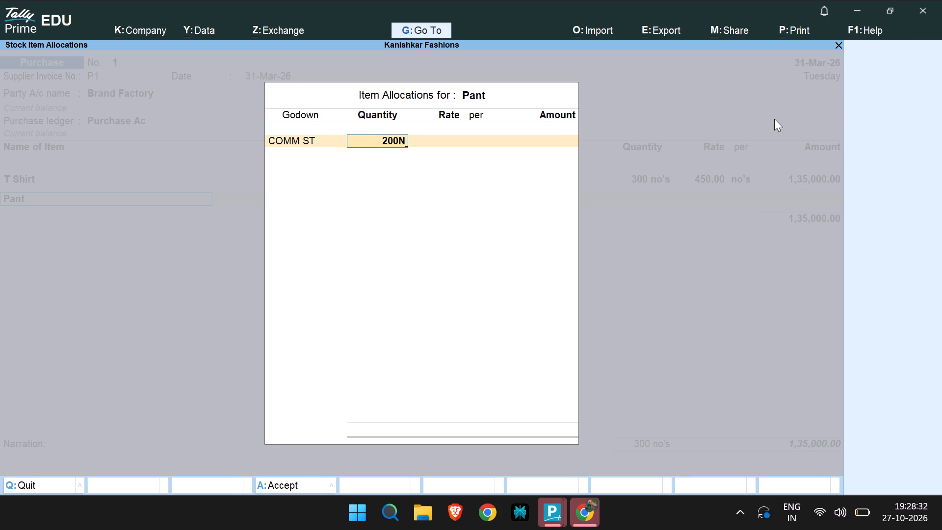
{"action": "key", "text": "o"}
{"action": "type", "text": "'S"}
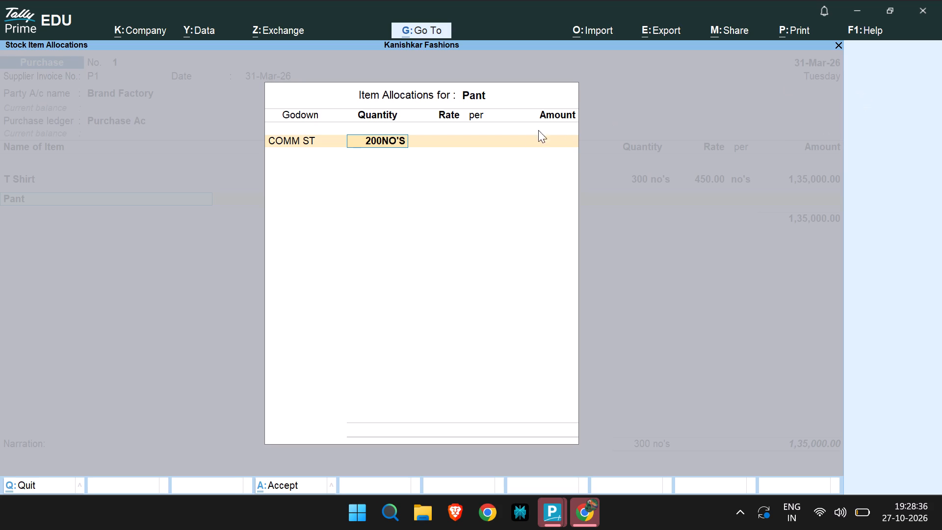
{"action": "key", "text": "Return"}
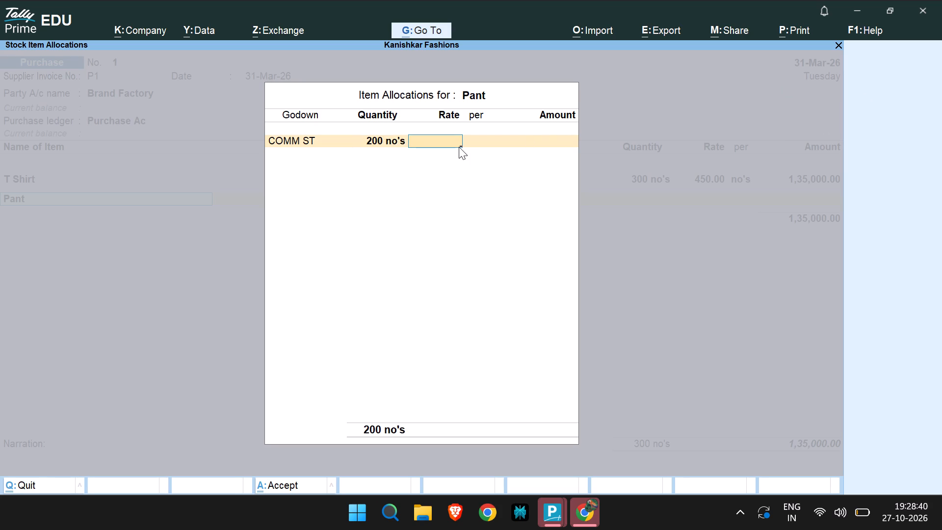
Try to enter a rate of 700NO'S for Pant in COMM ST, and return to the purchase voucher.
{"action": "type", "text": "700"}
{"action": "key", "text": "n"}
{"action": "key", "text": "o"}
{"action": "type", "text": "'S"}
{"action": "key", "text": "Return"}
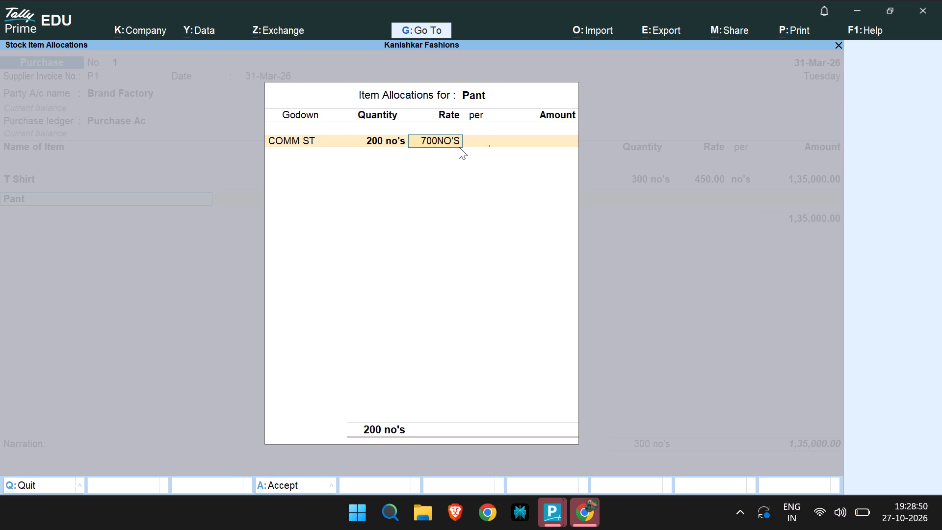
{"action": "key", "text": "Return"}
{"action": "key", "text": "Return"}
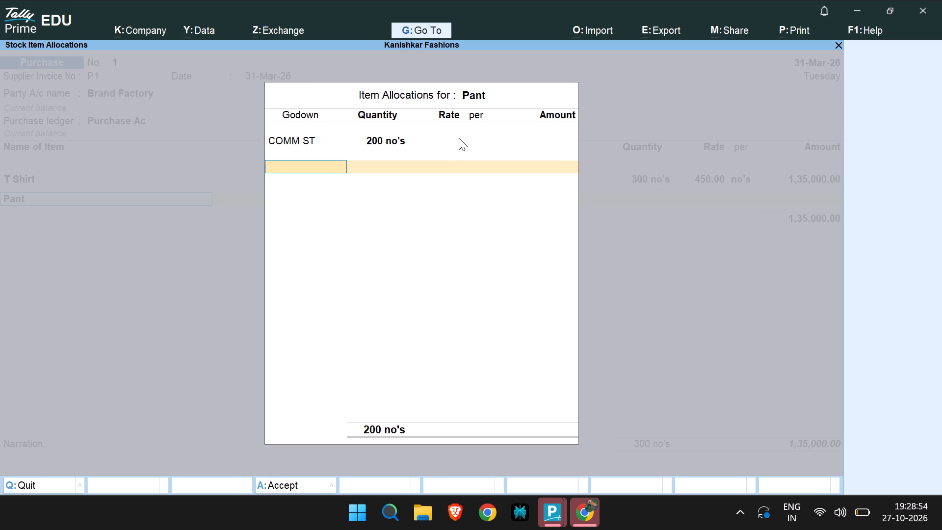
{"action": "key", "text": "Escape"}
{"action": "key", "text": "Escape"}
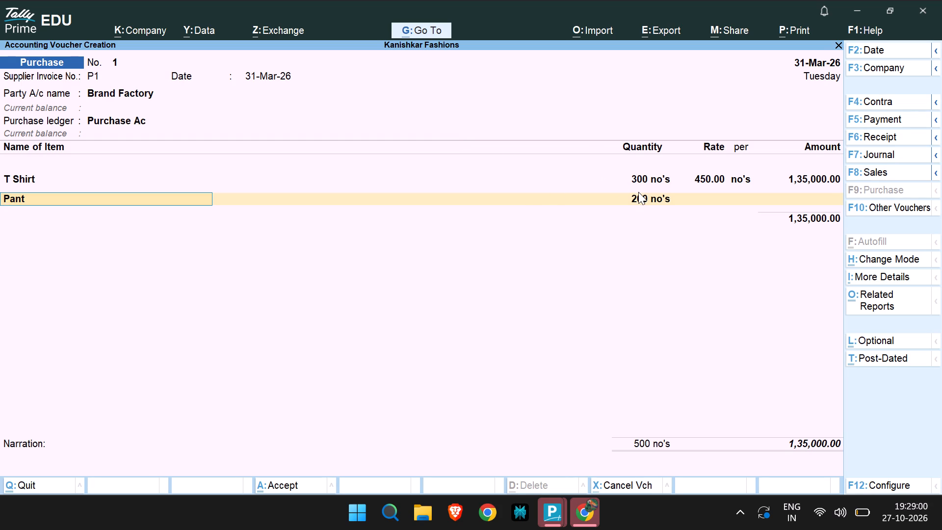
Reselect Pant in the purchase voucher to reopen its allocations, and enter a rate of 700 for COMM ST.
{"action": "key", "text": "space"}
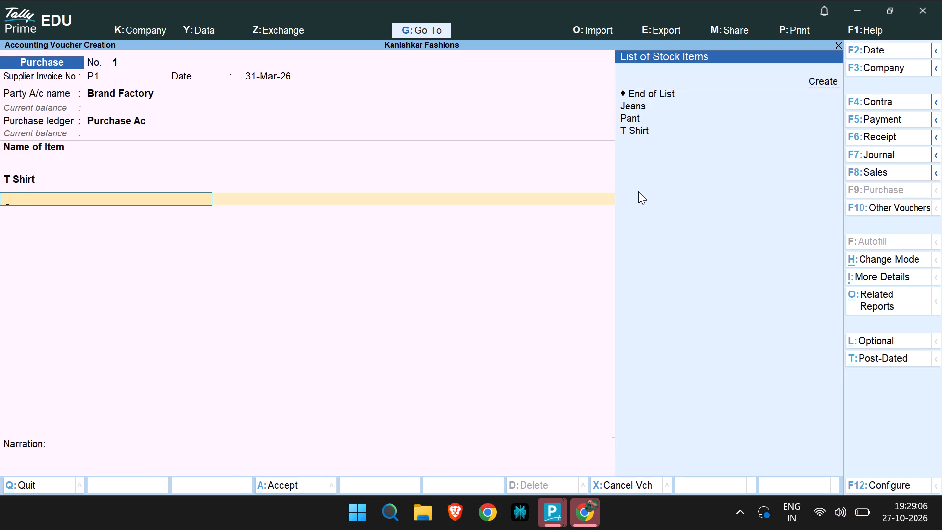
{"action": "left_click", "coordinate": [636, 117]}
{"action": "double_click", "coordinate": [636, 117]}
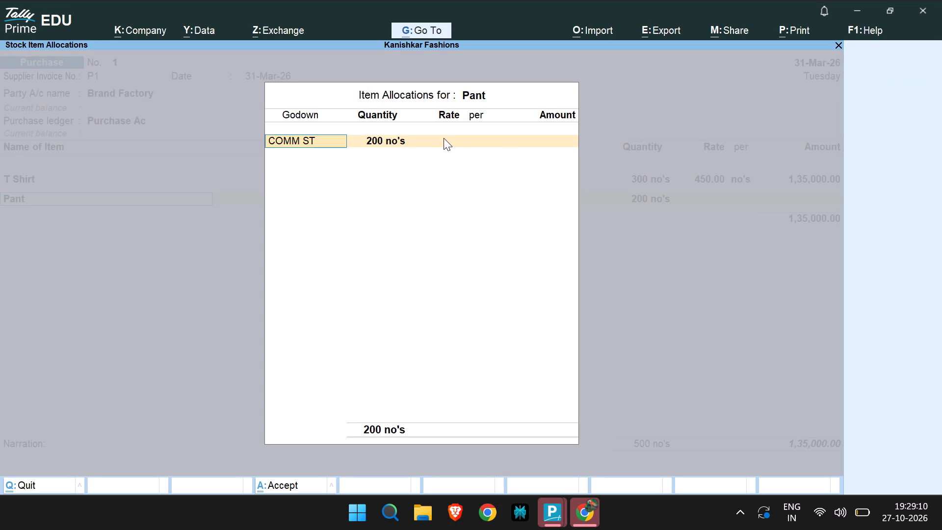
{"action": "left_click", "coordinate": [444, 138]}
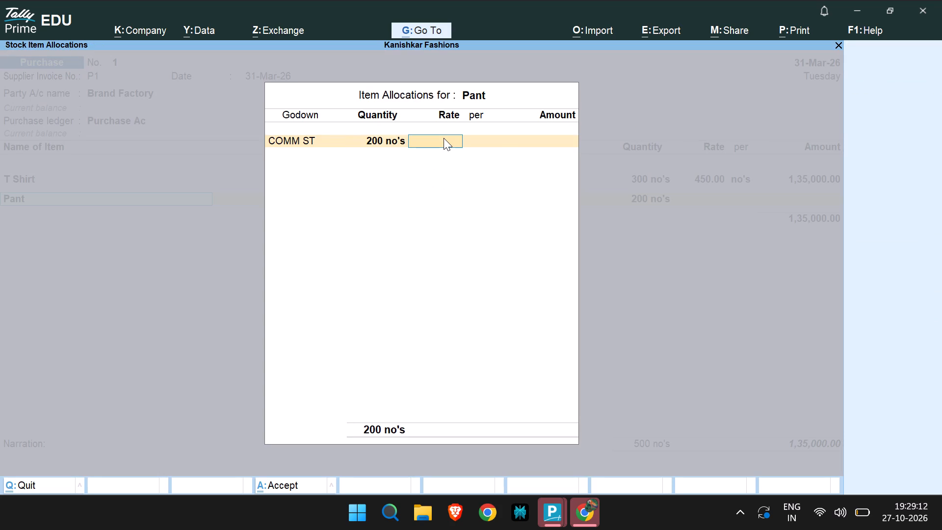
{"action": "type", "text": "700"}
{"action": "key", "text": "space"}
{"action": "type", "text": "NN"}
{"action": "key", "text": "BackSpace"}
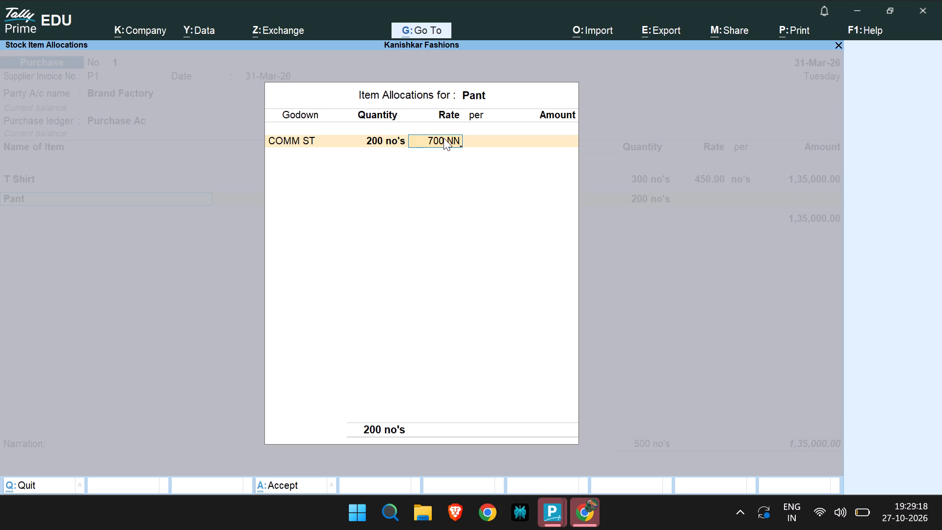
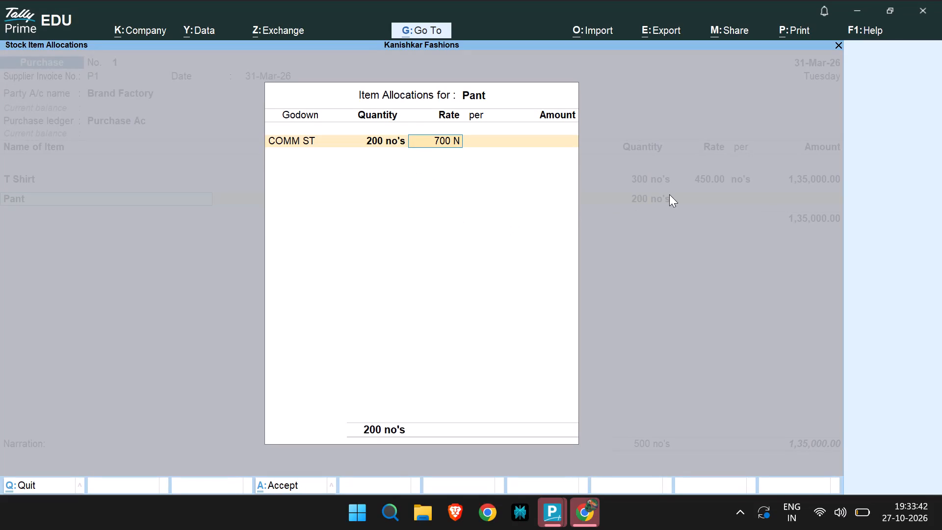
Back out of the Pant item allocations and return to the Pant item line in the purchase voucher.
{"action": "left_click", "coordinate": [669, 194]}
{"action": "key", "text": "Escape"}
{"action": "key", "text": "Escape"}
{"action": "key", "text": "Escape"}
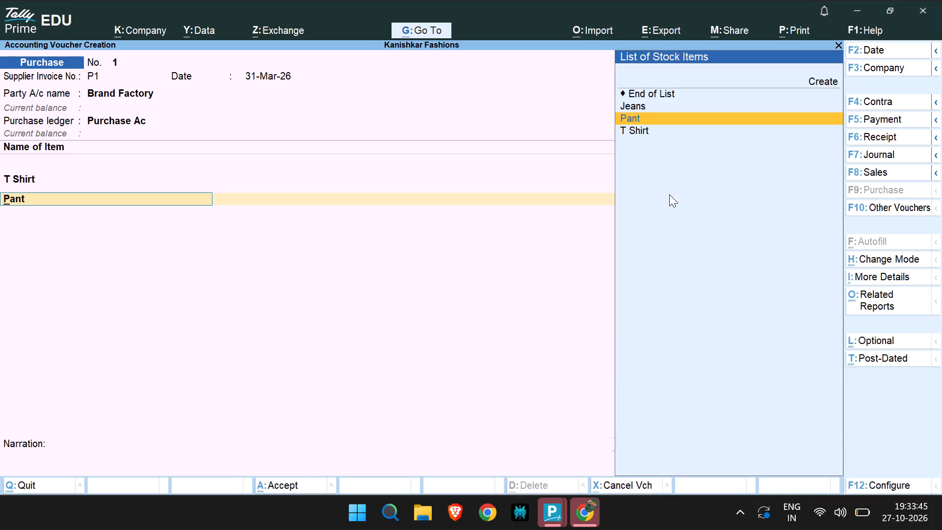
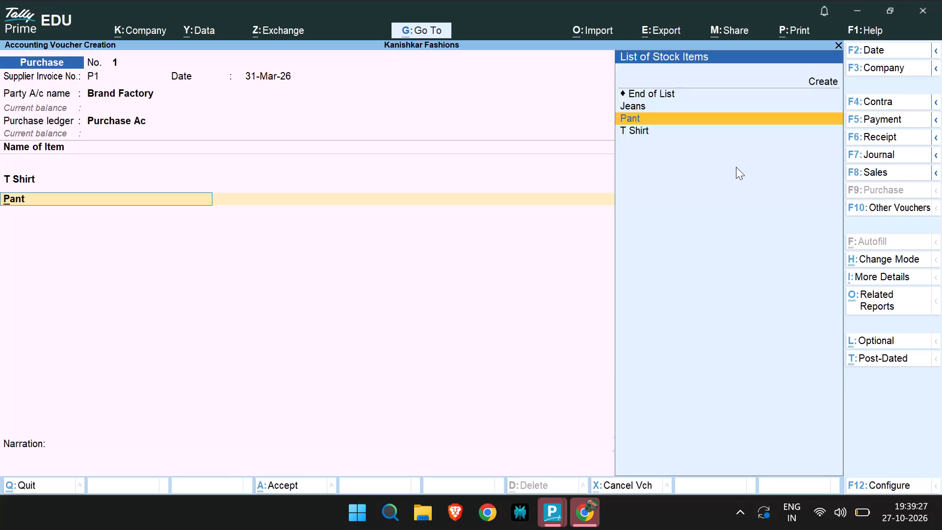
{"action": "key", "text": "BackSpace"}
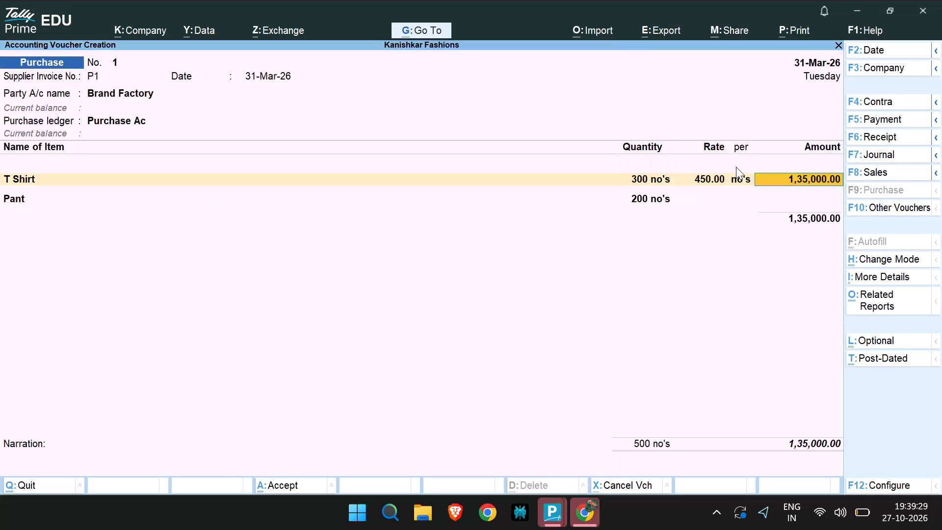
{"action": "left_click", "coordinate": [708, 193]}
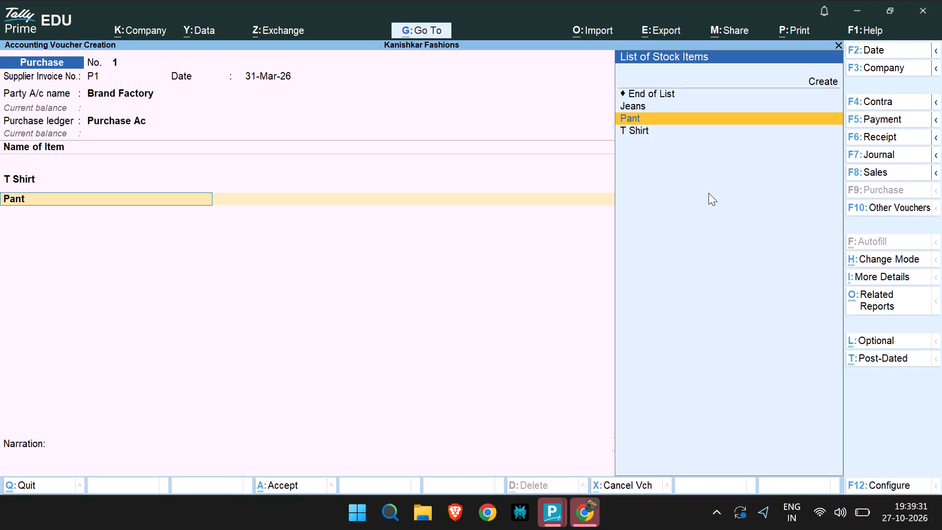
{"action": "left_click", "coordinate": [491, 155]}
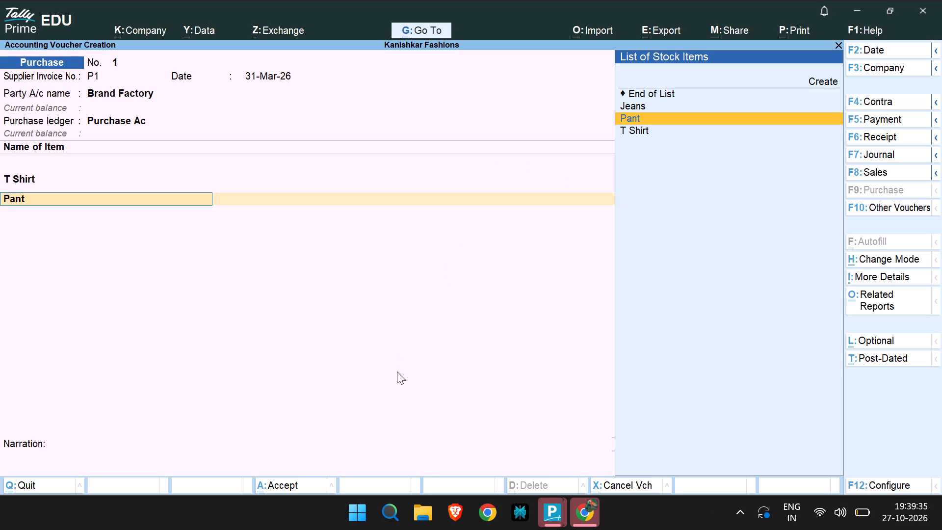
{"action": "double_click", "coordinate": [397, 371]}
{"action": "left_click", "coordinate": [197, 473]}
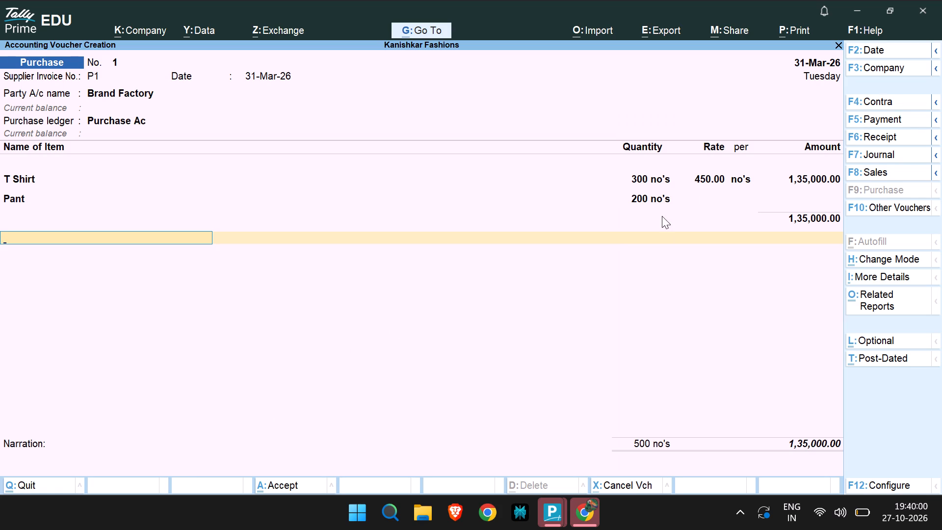
Reopen the Pant item's allocations, set the COMM ST rate to 700 per no's, and accept the Pant line.
{"action": "left_click", "coordinate": [655, 198]}
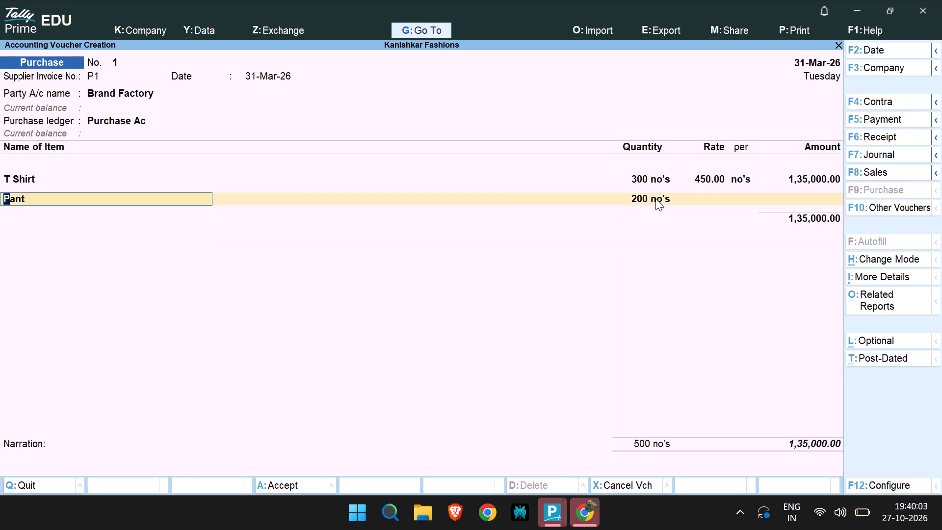
{"action": "key", "text": "space"}
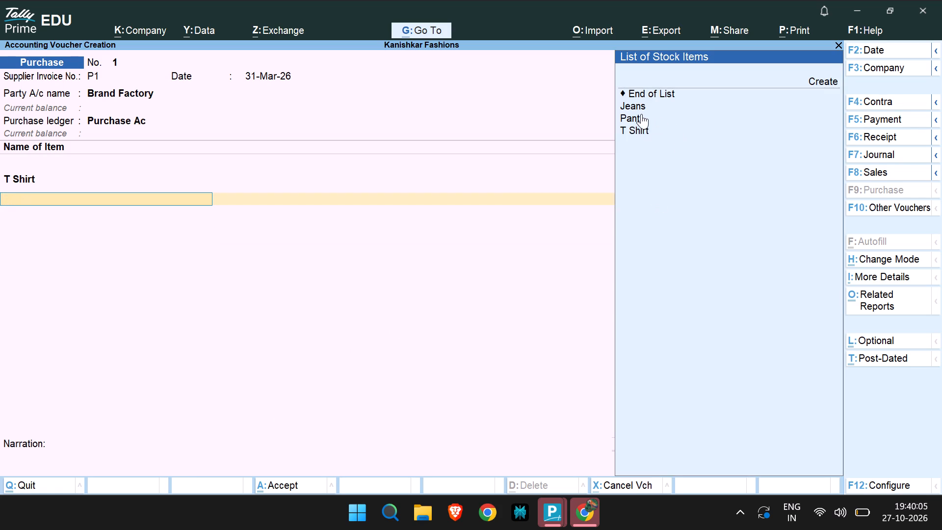
{"action": "left_click", "coordinate": [633, 116]}
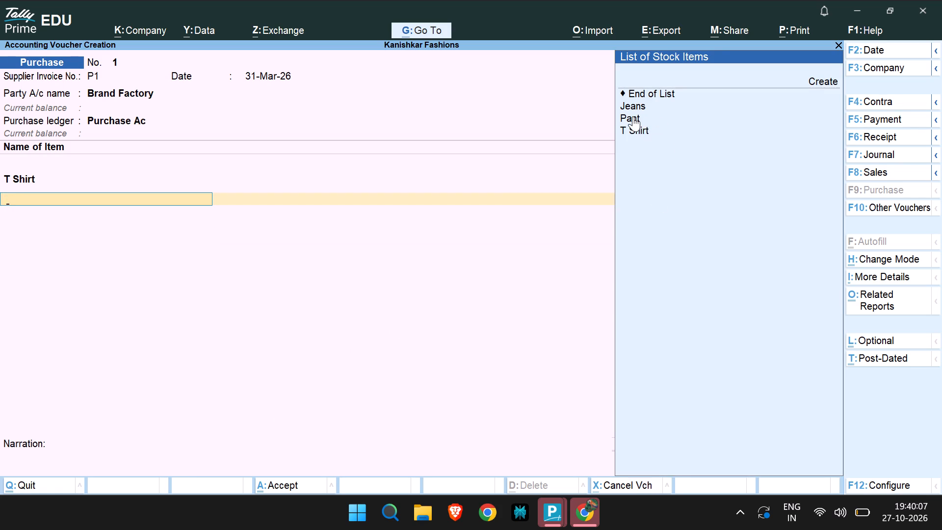
{"action": "left_click", "coordinate": [633, 116]}
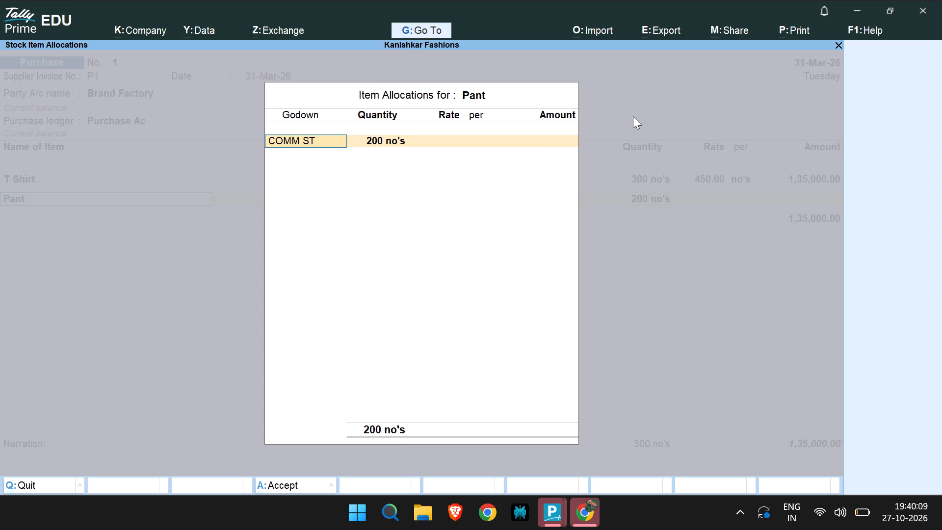
{"action": "left_click", "coordinate": [445, 136]}
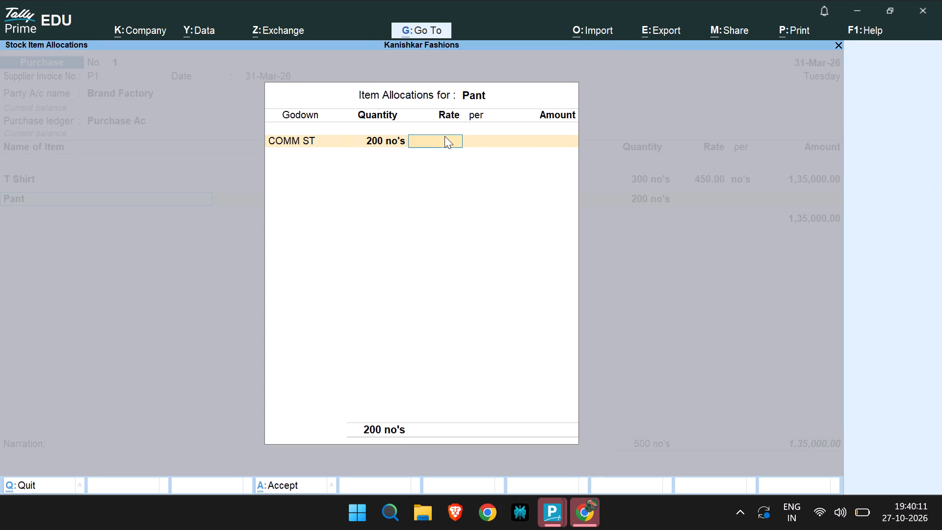
{"action": "key", "text": "7"}
{"action": "type", "text": "00"}
{"action": "key", "text": "Return"}
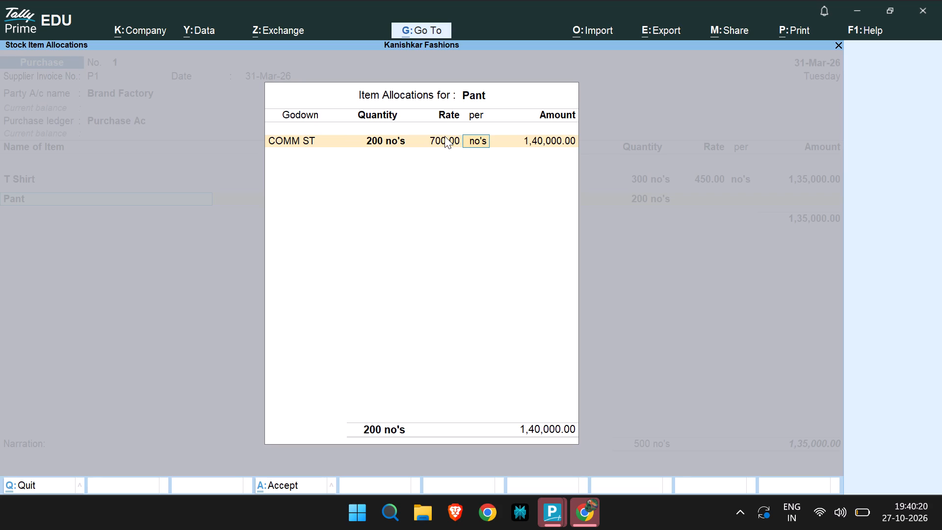
{"action": "key", "text": "Return"}
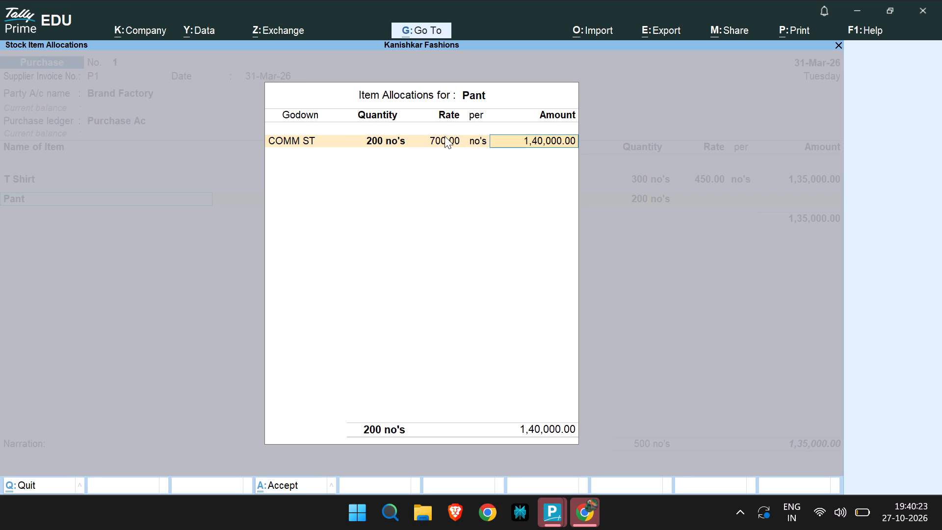
{"action": "key", "text": "Return"}
{"action": "key", "text": "Return"}
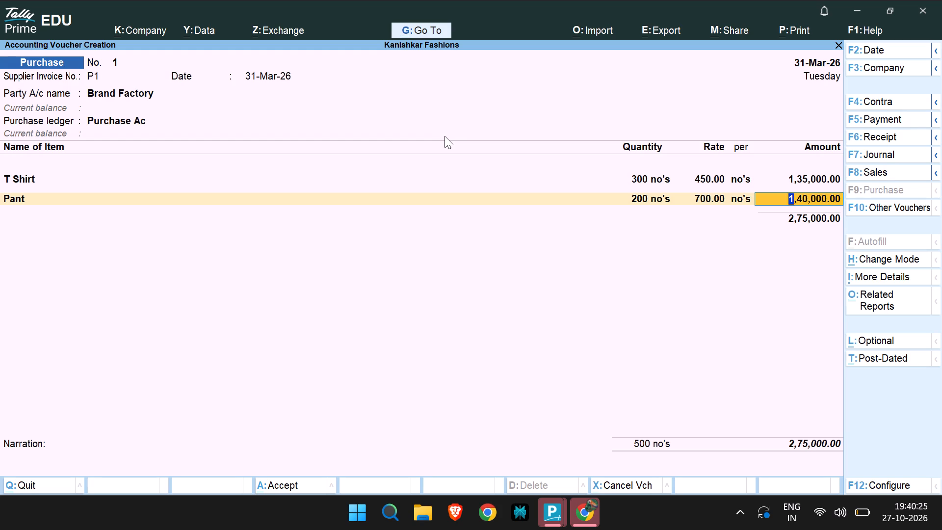
{"action": "key", "text": "Return"}
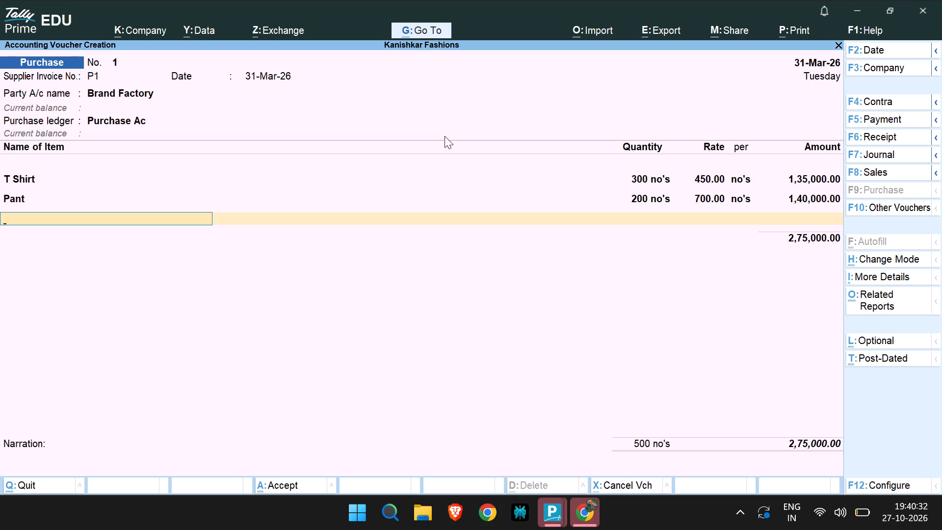
Add Jeans as the third stock item in the purchase voucher, below Pant.
{"action": "type", "text": "JE"}
{"action": "key", "text": "n"}
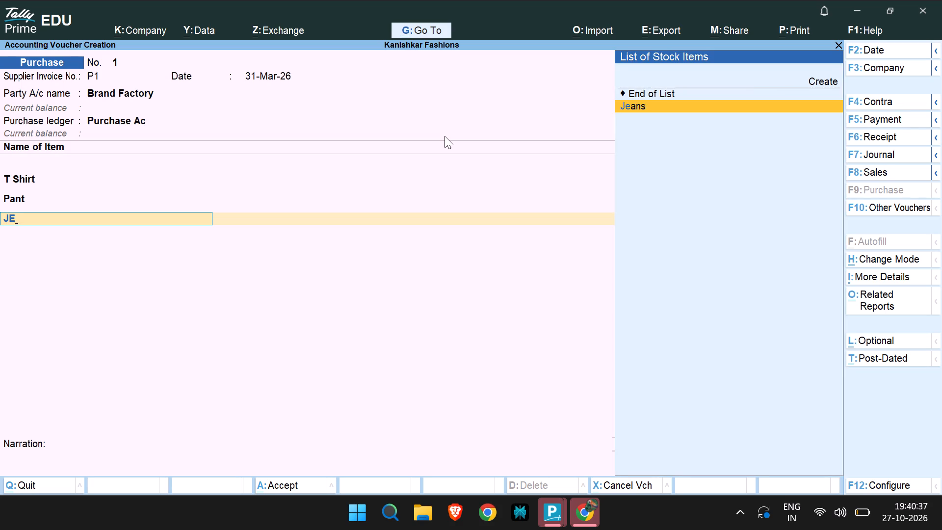
{"action": "key", "text": "n"}
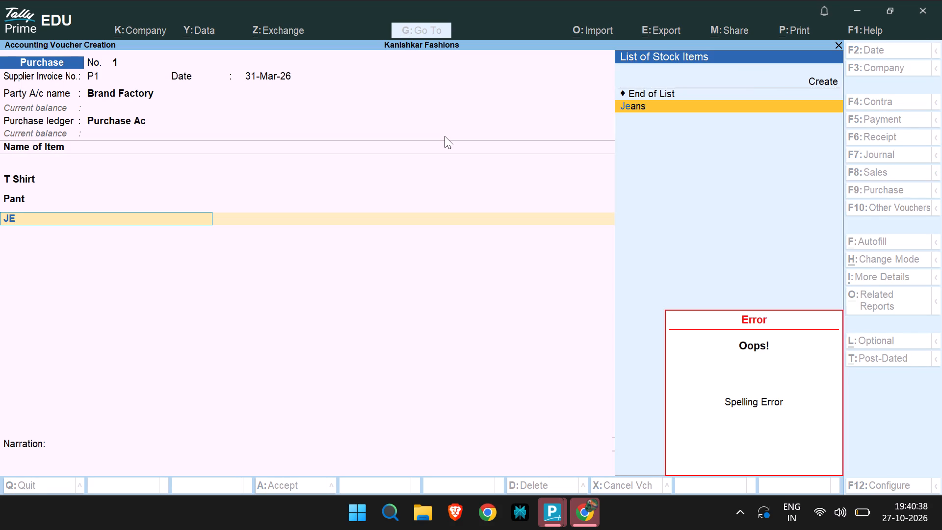
{"action": "key", "text": "BackSpace"}
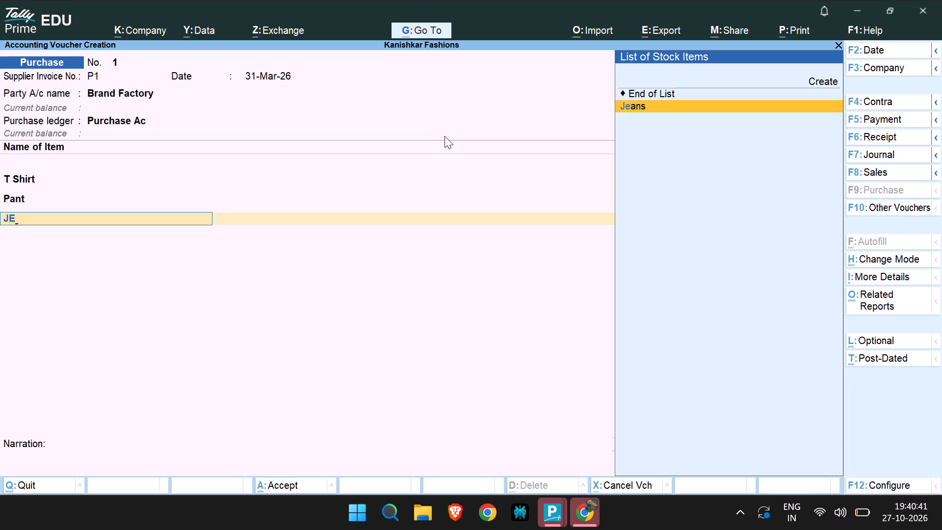
{"action": "key", "text": "BackSpace"}
{"action": "type", "text": "en"}
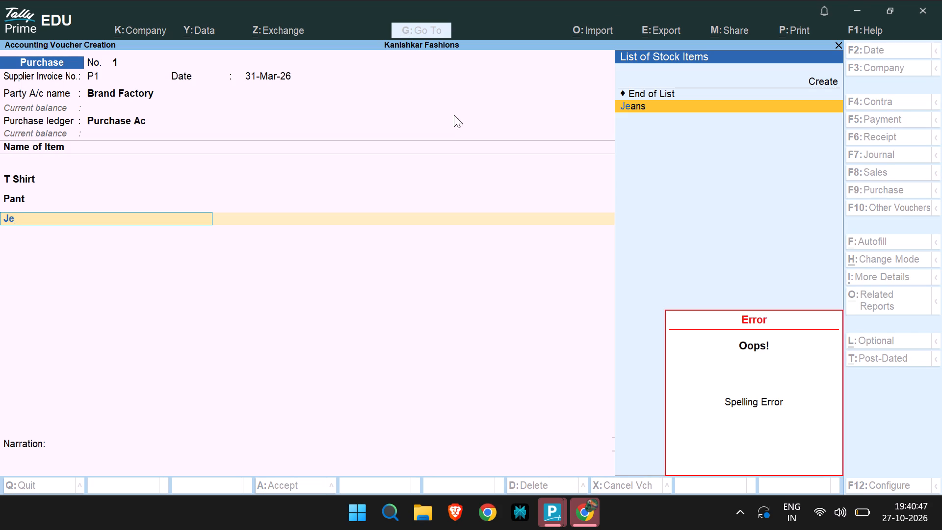
{"action": "left_click", "coordinate": [629, 101]}
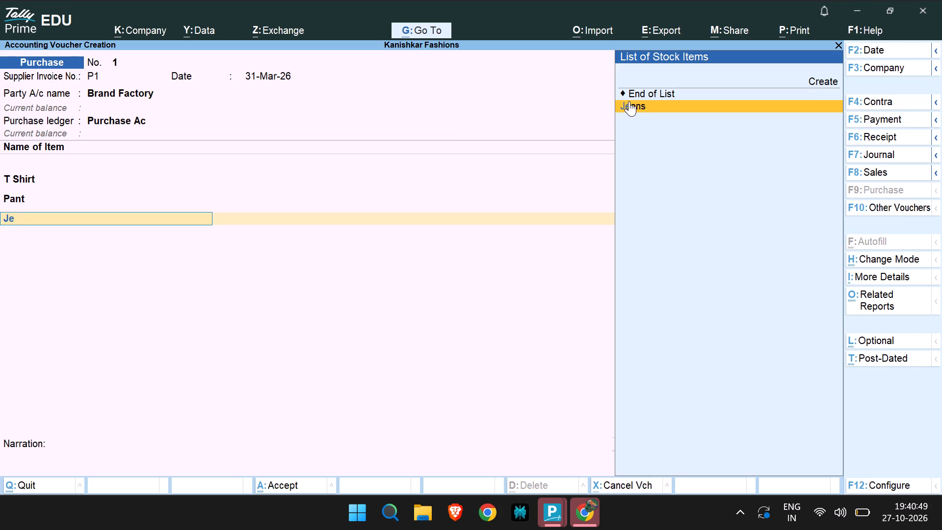
{"action": "left_click", "coordinate": [629, 102]}
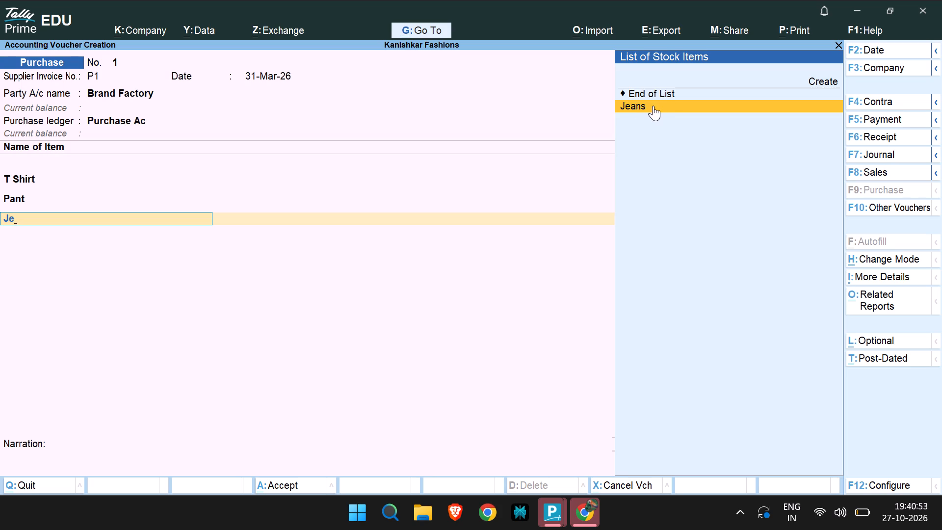
{"action": "double_click", "coordinate": [653, 106]}
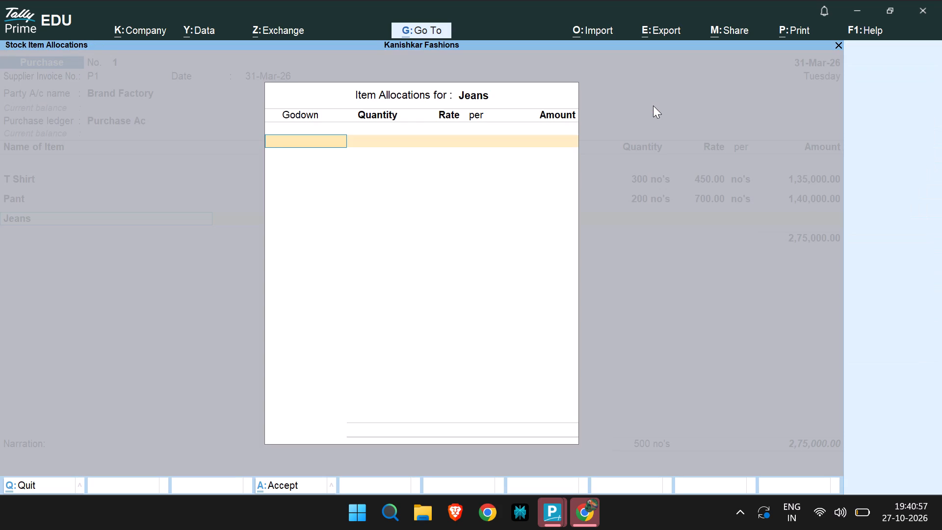
Allocate 100 no's of Jeans to the M G Rd godown in the item allocations.
{"action": "key", "text": "m"}
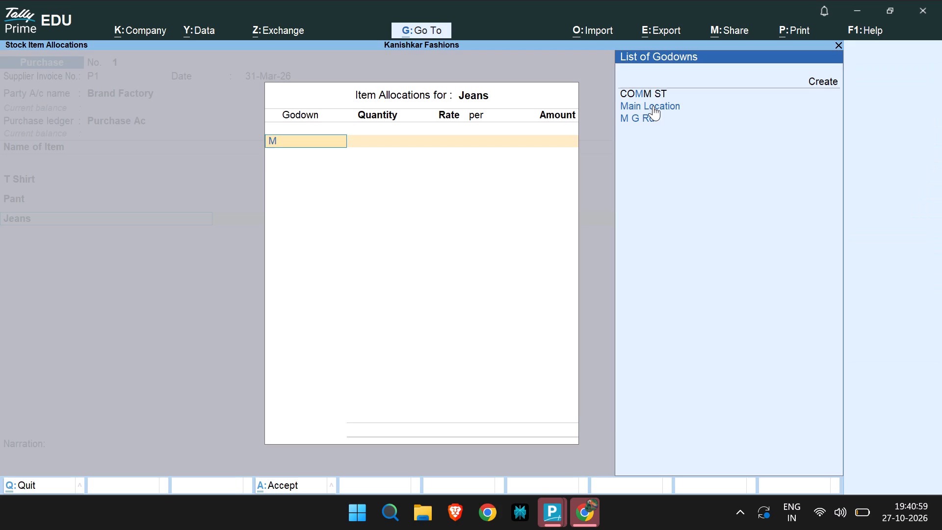
{"action": "key", "text": "g"}
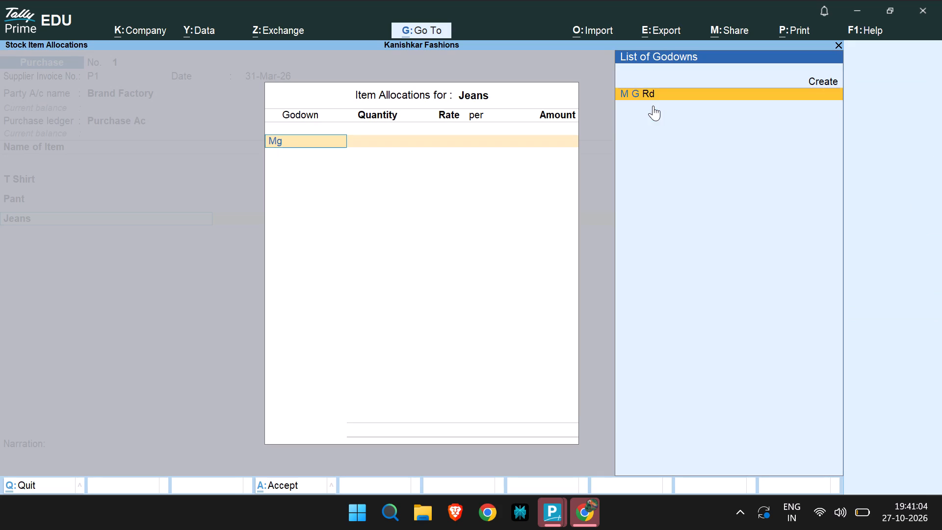
{"action": "key", "text": "BackSpace"}
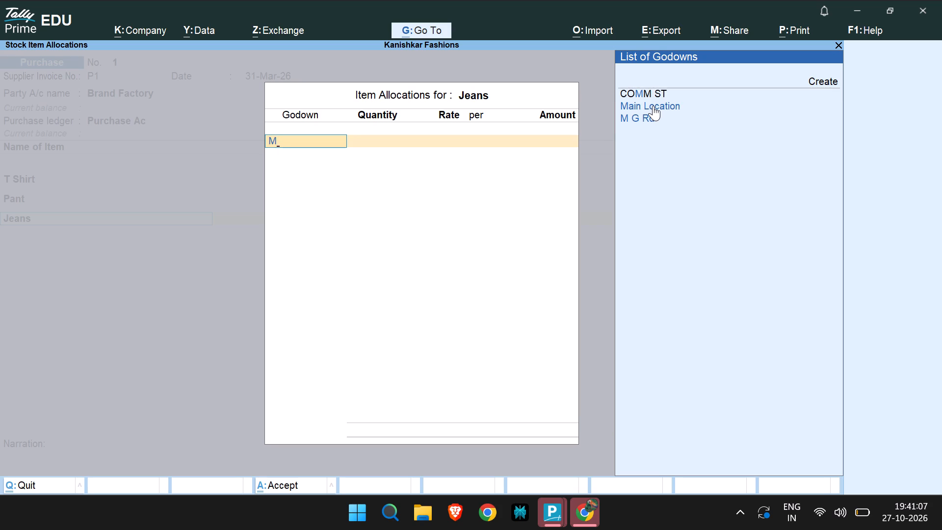
{"action": "key", "text": "g"}
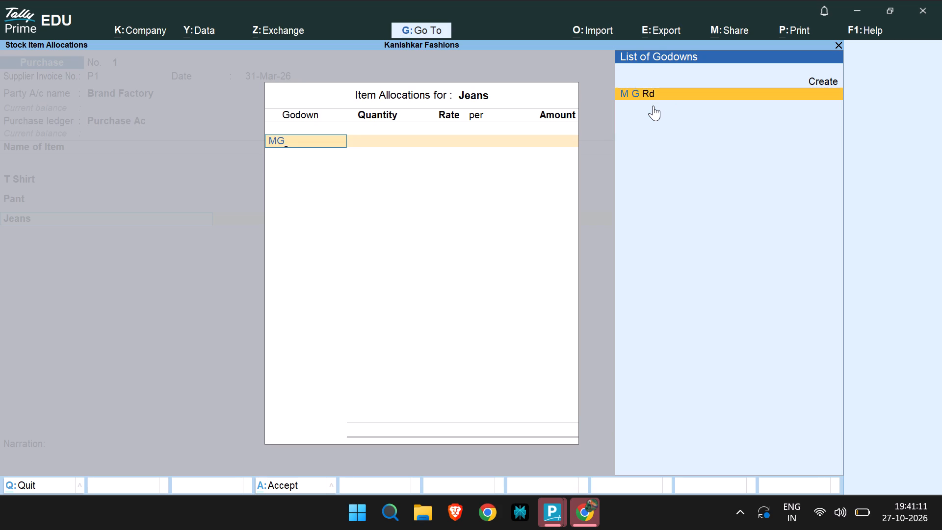
{"action": "key", "text": "space"}
{"action": "key", "text": "r"}
{"action": "key", "text": "d"}
{"action": "key", "text": "Return"}
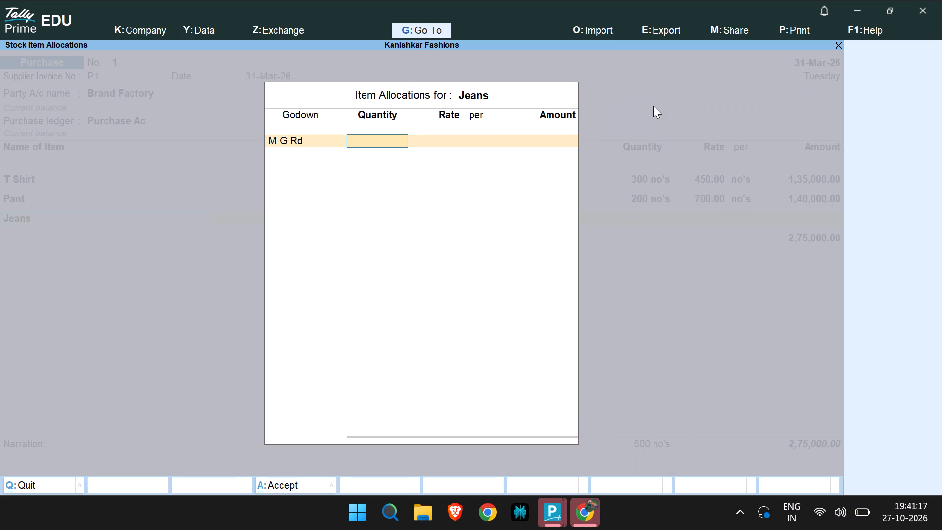
{"action": "type", "text": "100"}
{"action": "type", "text": "no"}
{"action": "type", "text": "'s"}
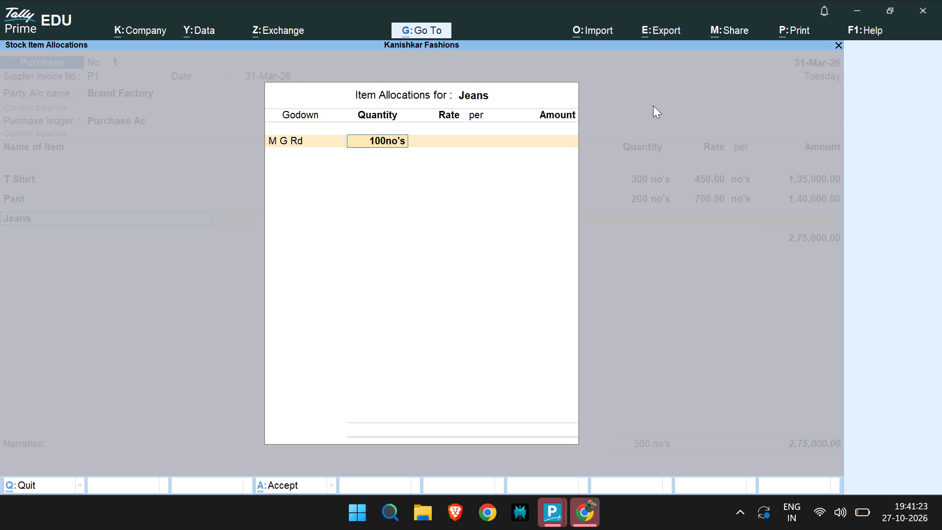
{"action": "key", "text": "Return"}
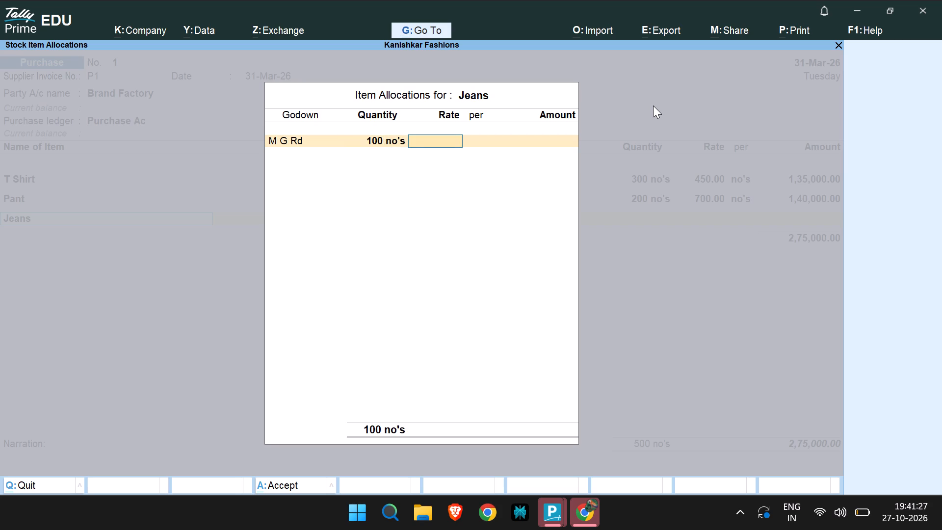
Set the Jeans rate at M G Rd to 1000 per no's and finish the Jeans allocations.
{"action": "type", "text": "1000"}
{"action": "key", "text": "Return"}
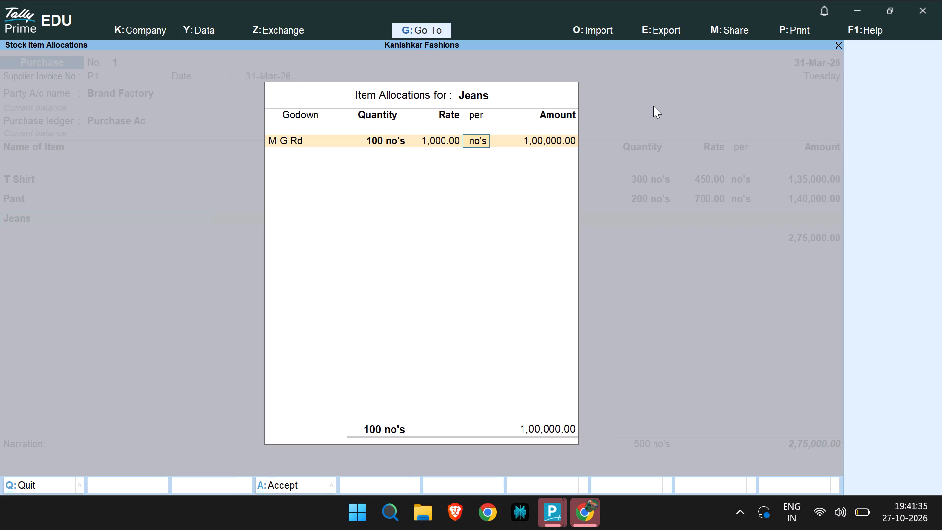
{"action": "key", "text": "Return"}
{"action": "key", "text": "Return"}
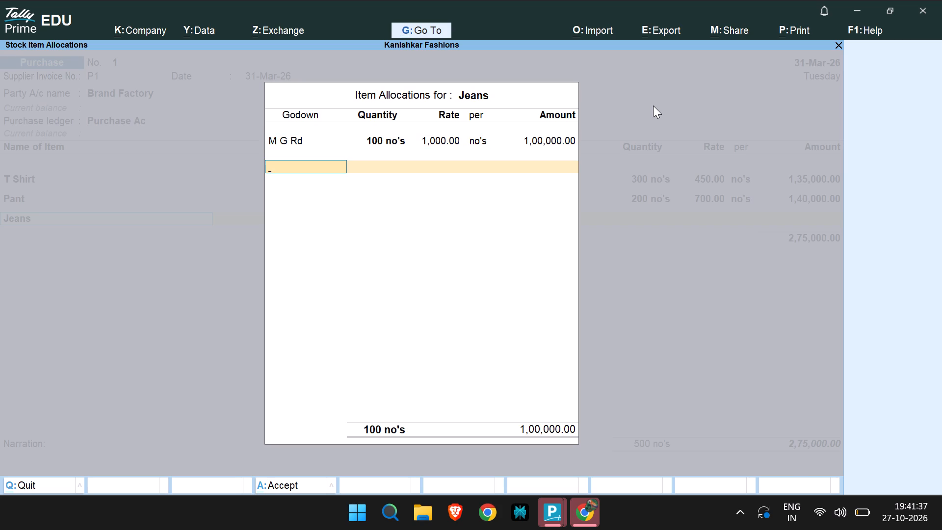
{"action": "key", "text": "Return"}
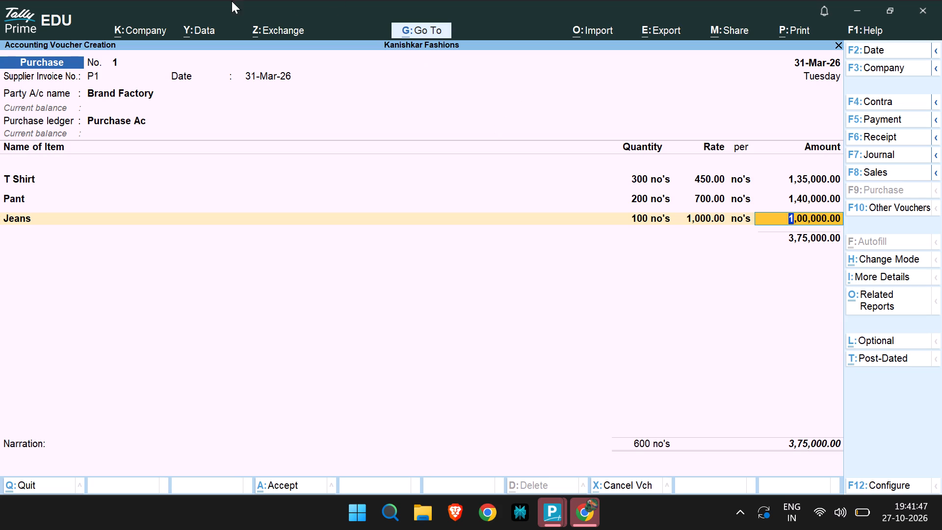
Return to the Brand Factory party name and go through its receipt details and party details without editing them.
{"action": "left_click", "coordinate": [99, 103]}
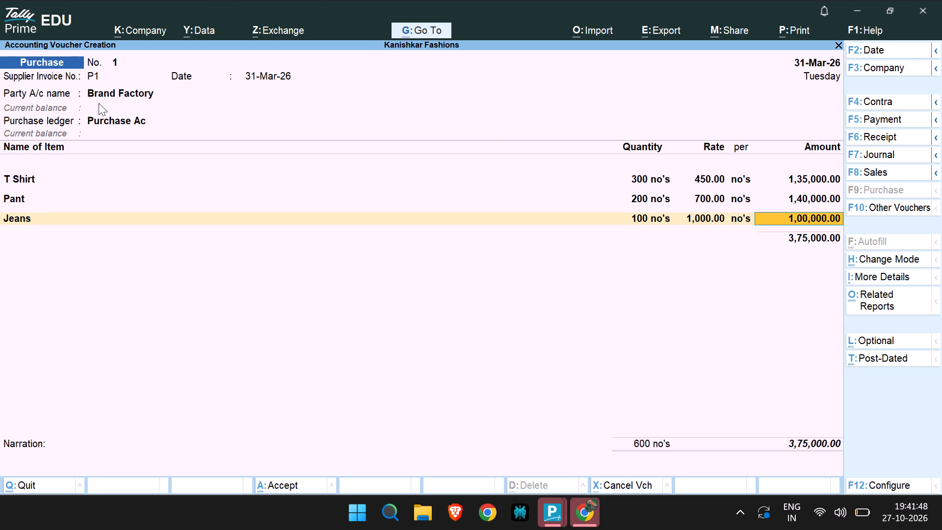
{"action": "double_click", "coordinate": [99, 103]}
{"action": "left_click", "coordinate": [795, 234]}
{"action": "left_click", "coordinate": [99, 101]}
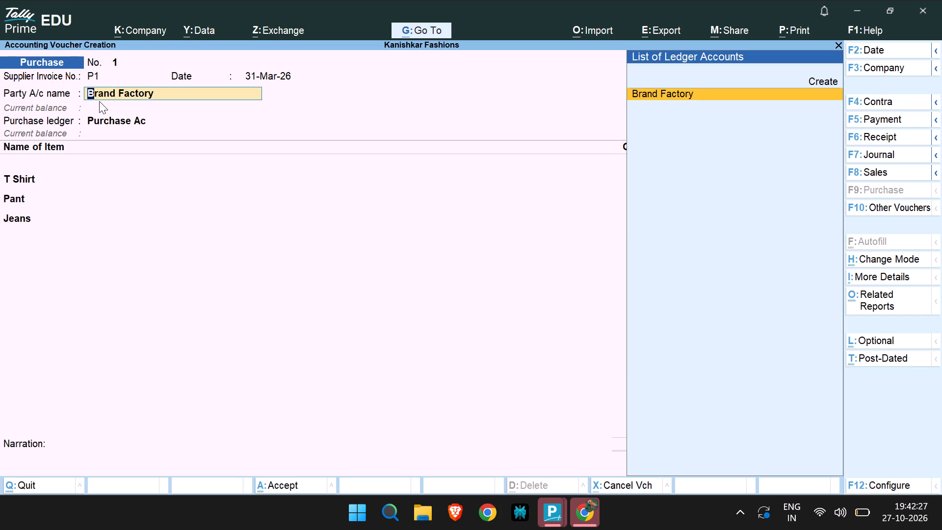
{"action": "key", "text": "Return"}
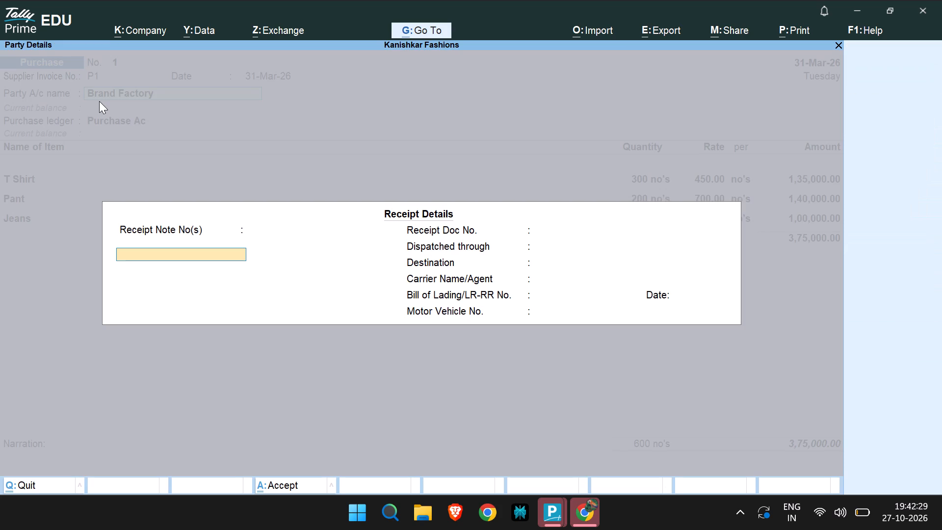
{"action": "key", "text": "Return"}
{"action": "key", "text": "Return"}
{"action": "key", "text": "Return"}
{"action": "key", "text": "Return"}
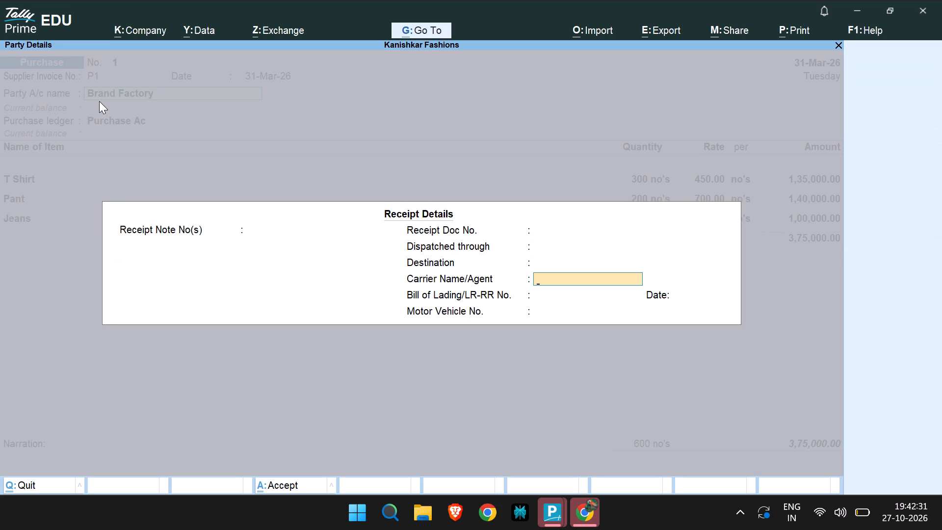
{"action": "key", "text": "Return"}
{"action": "key", "text": "Return"}
{"action": "key", "text": "Return"}
{"action": "key", "text": "Return"}
{"action": "key", "text": "Return"}
{"action": "key", "text": "Return"}
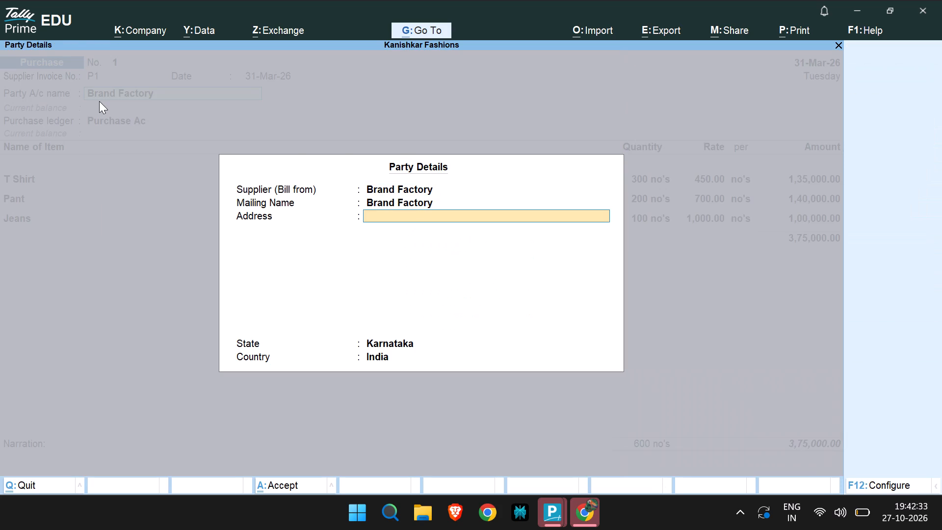
{"action": "key", "text": "Return"}
{"action": "key", "text": "Return"}
{"action": "key", "text": "Return"}
{"action": "key", "text": "Return"}
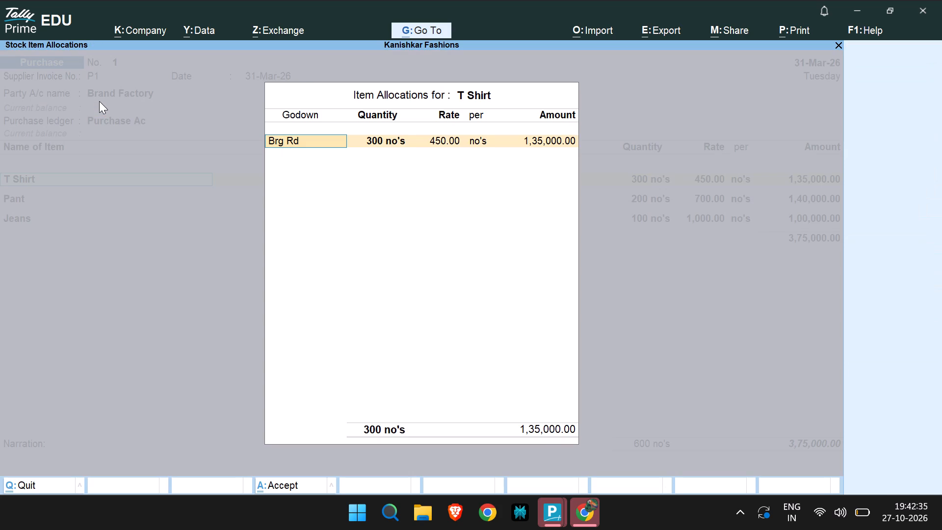
Go through the T Shirt and Pant godown allocations, keeping the entries as they are.
{"action": "key", "text": "Return"}
{"action": "key", "text": "Return"}
{"action": "key", "text": "Return"}
{"action": "key", "text": "Return"}
{"action": "key", "text": "Return"}
{"action": "key", "text": "Return"}
{"action": "key", "text": "Return"}
{"action": "key", "text": "Return"}
{"action": "key", "text": "Return"}
{"action": "key", "text": "Return"}
{"action": "key", "text": "Return"}
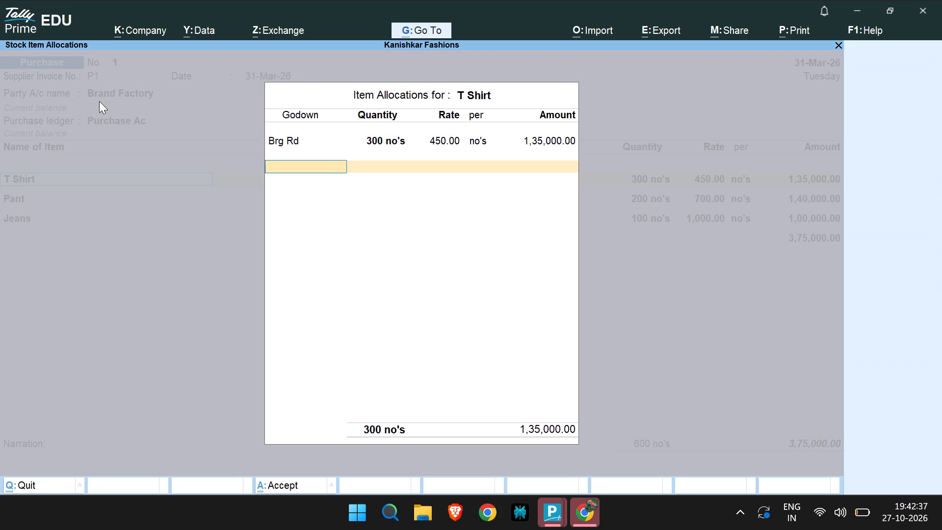
{"action": "key", "text": "Return"}
{"action": "key", "text": "Return"}
{"action": "key", "text": "Return"}
{"action": "key", "text": "Return"}
{"action": "key", "text": "Return"}
{"action": "key", "text": "Return"}
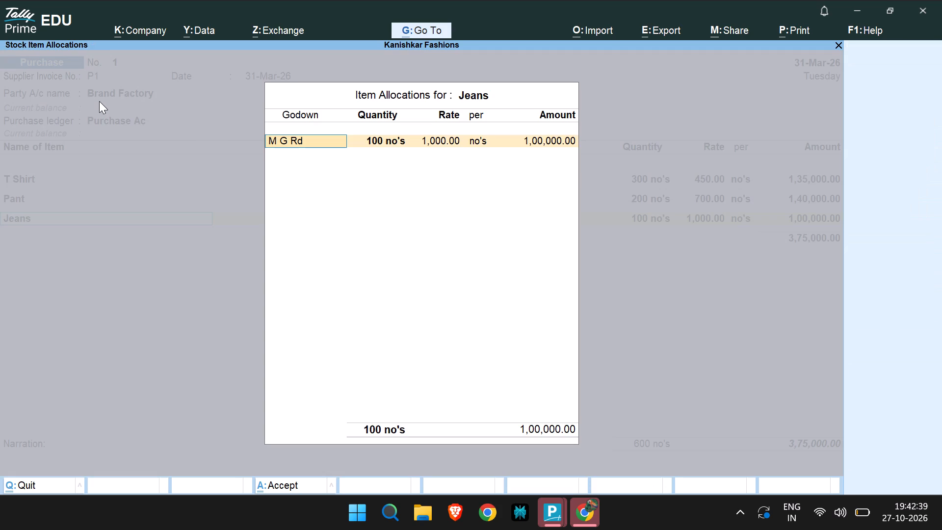
Accept the Jeans allocation and line, and move to the blank item line below Jeans.
{"action": "key", "text": "Return"}
{"action": "key", "text": "Return"}
{"action": "key", "text": "Return"}
{"action": "key", "text": "Return"}
{"action": "key", "text": "Return"}
{"action": "key", "text": "Return"}
{"action": "key", "text": "Return"}
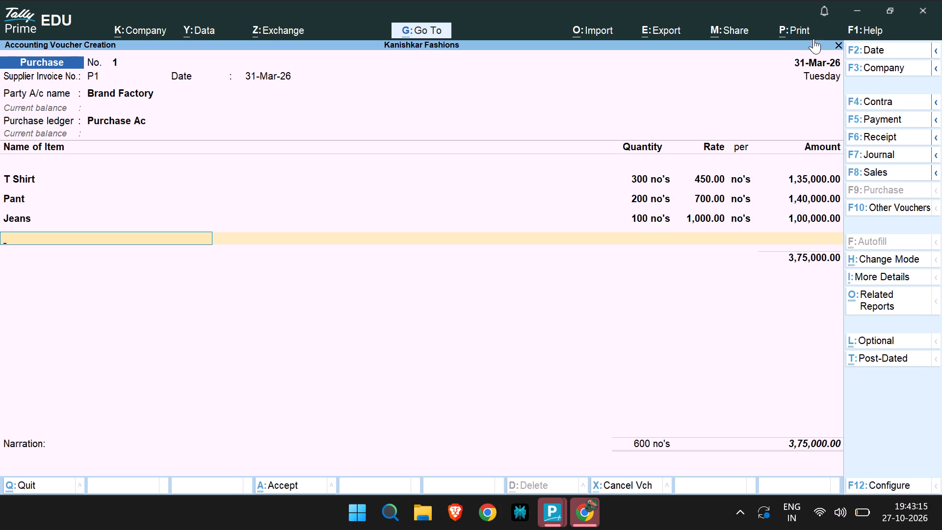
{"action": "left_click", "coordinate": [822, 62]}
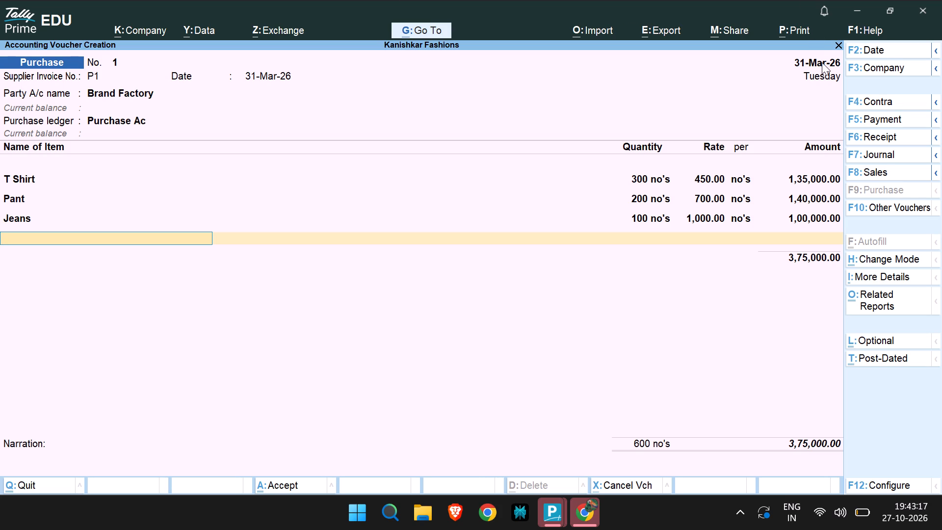
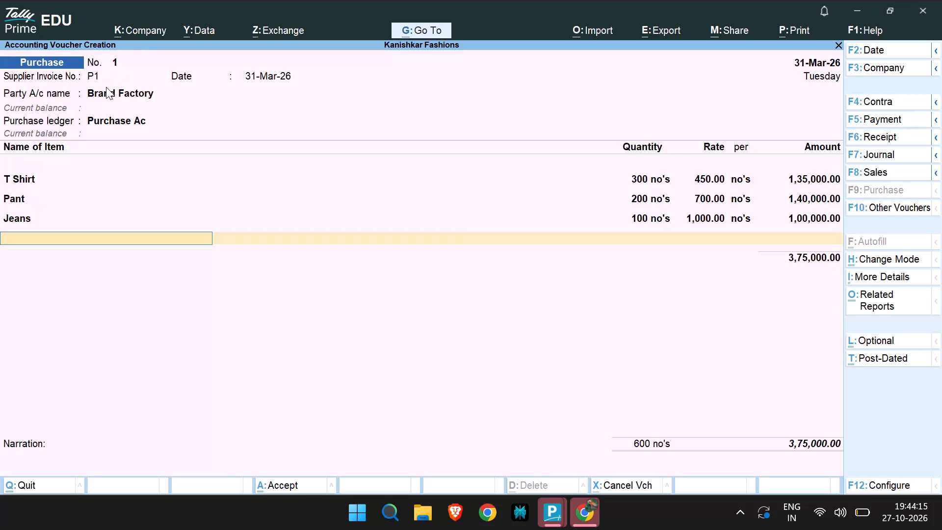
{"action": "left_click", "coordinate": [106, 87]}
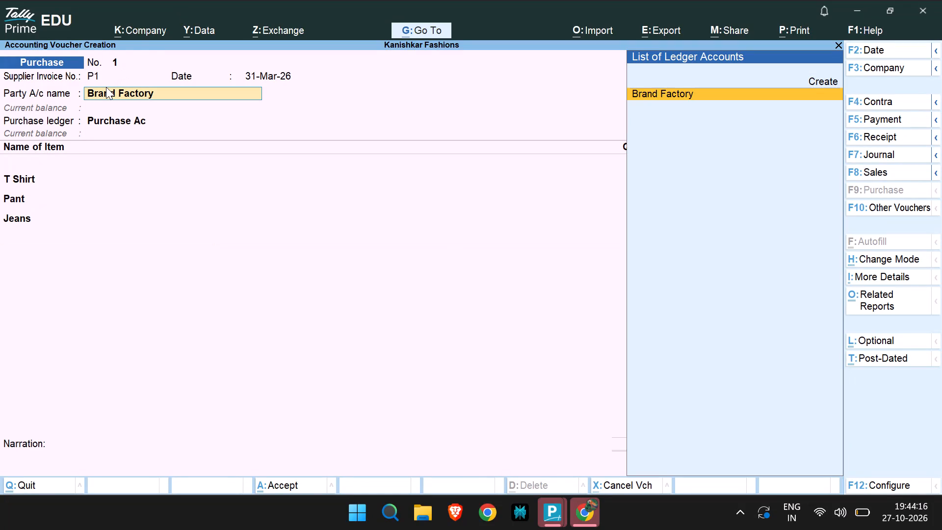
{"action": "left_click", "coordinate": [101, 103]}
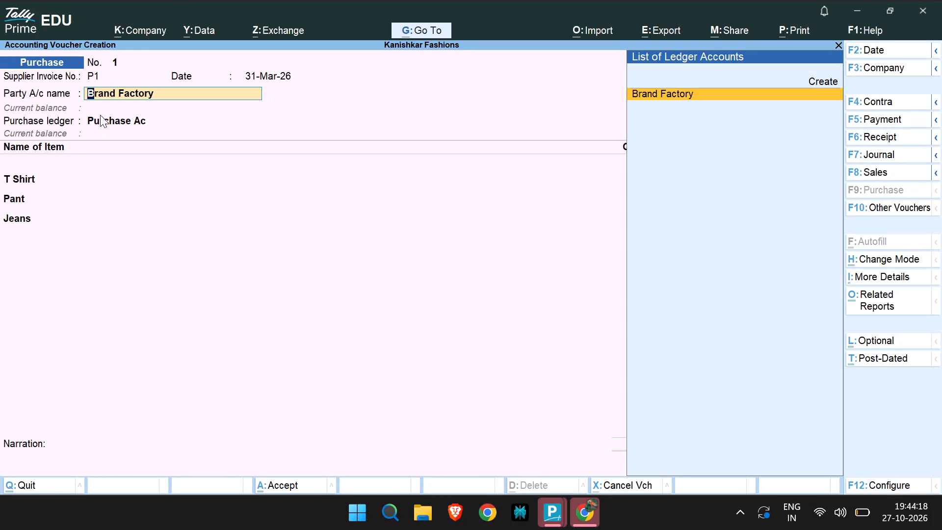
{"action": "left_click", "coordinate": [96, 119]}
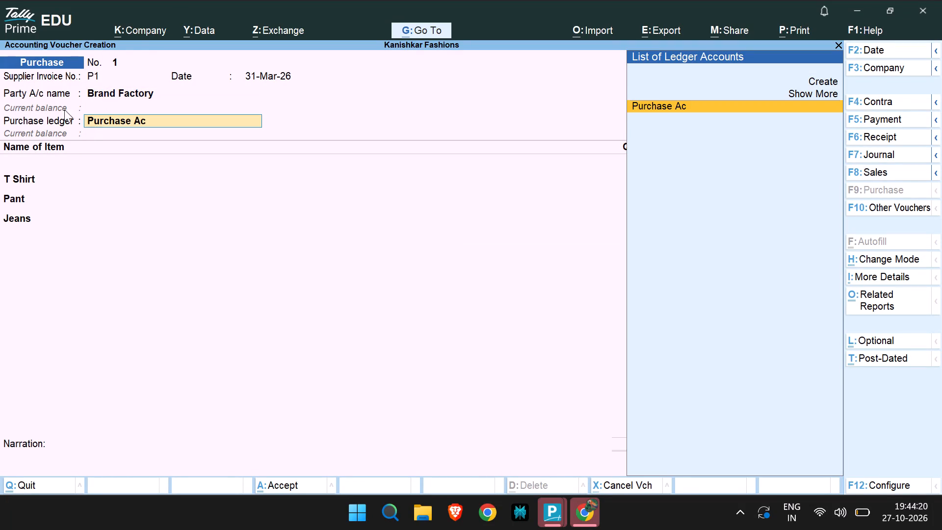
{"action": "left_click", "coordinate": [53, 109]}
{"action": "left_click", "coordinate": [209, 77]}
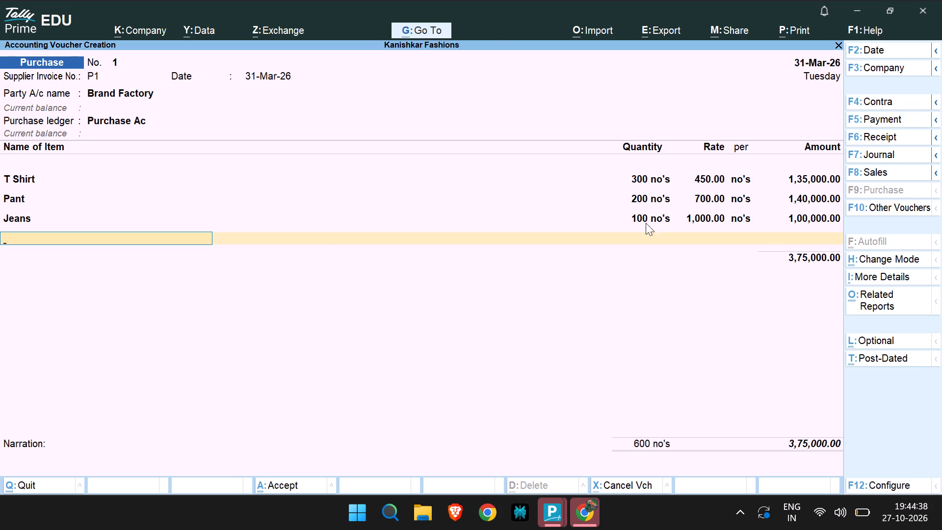
End the item list after Jeans and proceed through the invoice total to the bill-wise details for Brand Factory.
{"action": "left_click", "coordinate": [804, 437]}
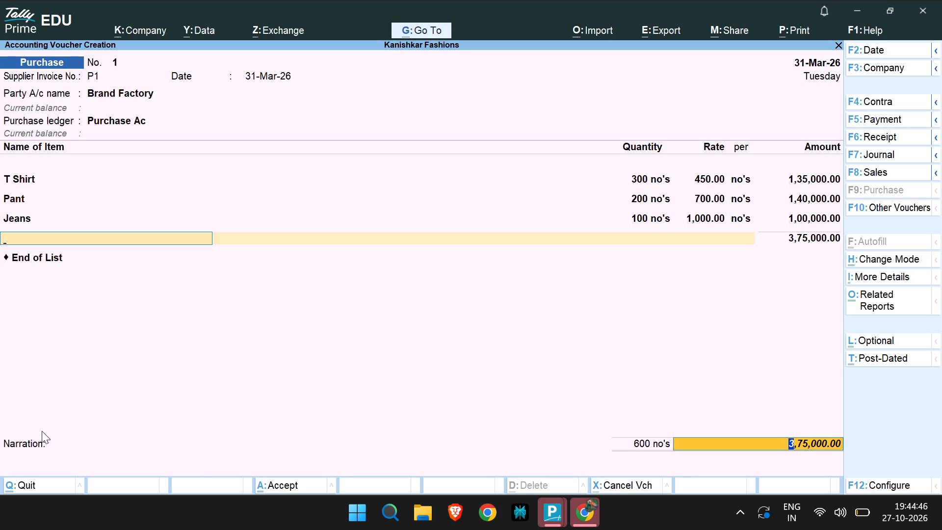
{"action": "left_click", "coordinate": [53, 445]}
{"action": "double_click", "coordinate": [53, 445]}
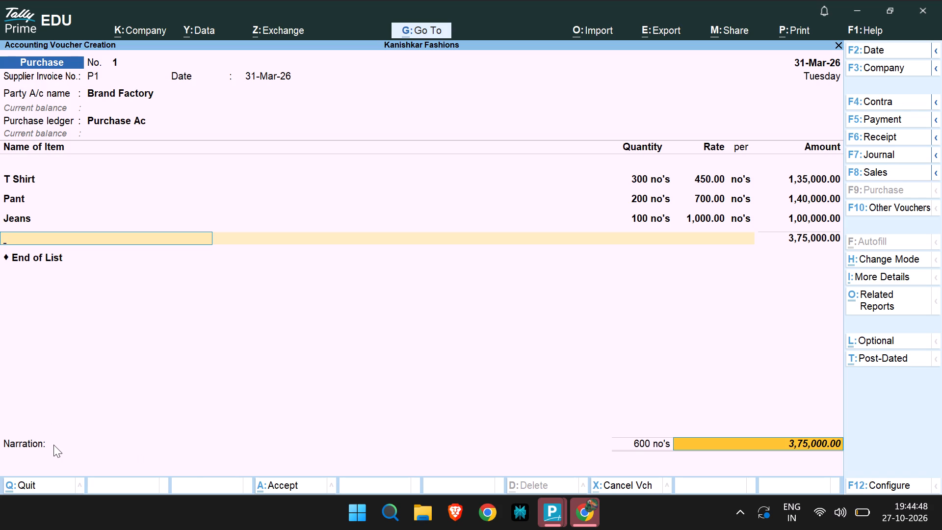
{"action": "double_click", "coordinate": [53, 445]}
{"action": "key", "text": "Return"}
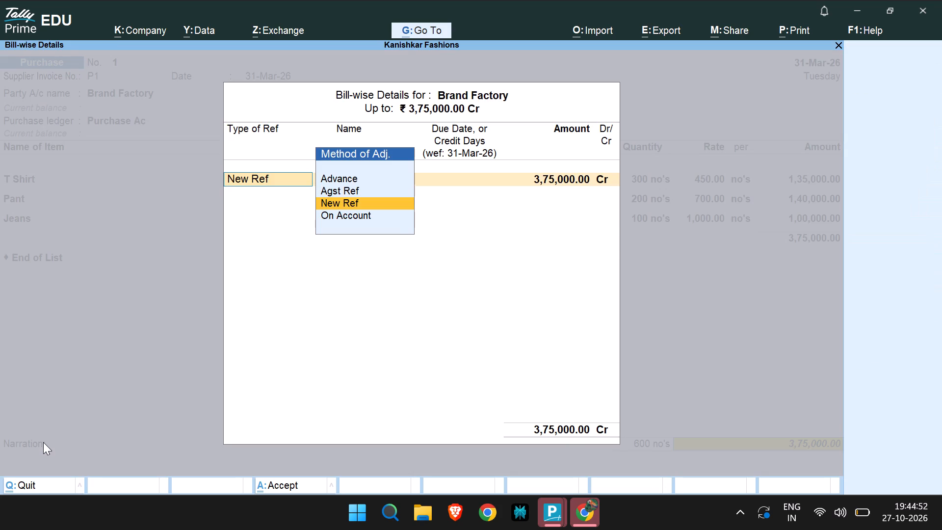
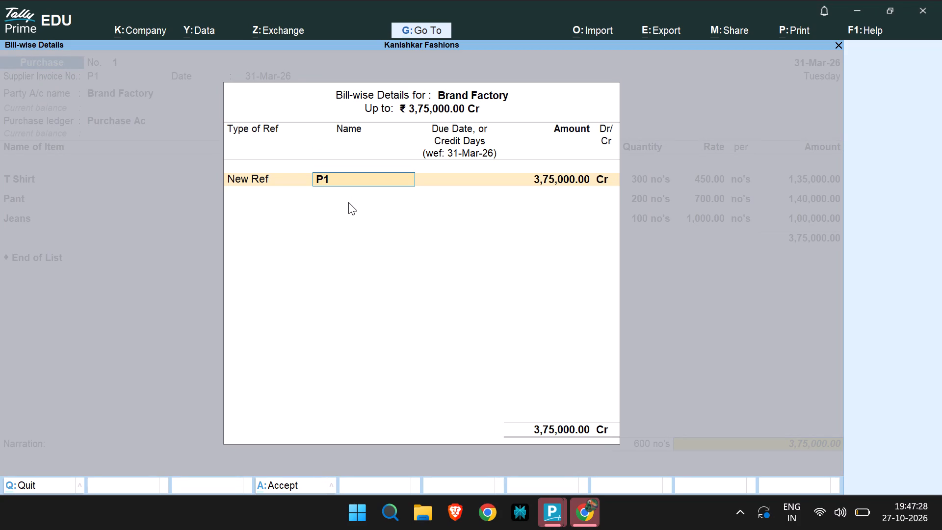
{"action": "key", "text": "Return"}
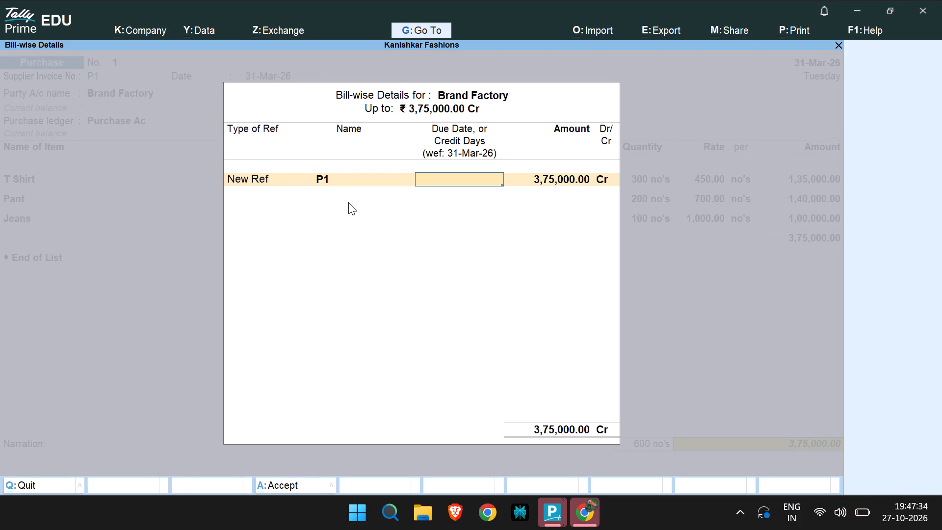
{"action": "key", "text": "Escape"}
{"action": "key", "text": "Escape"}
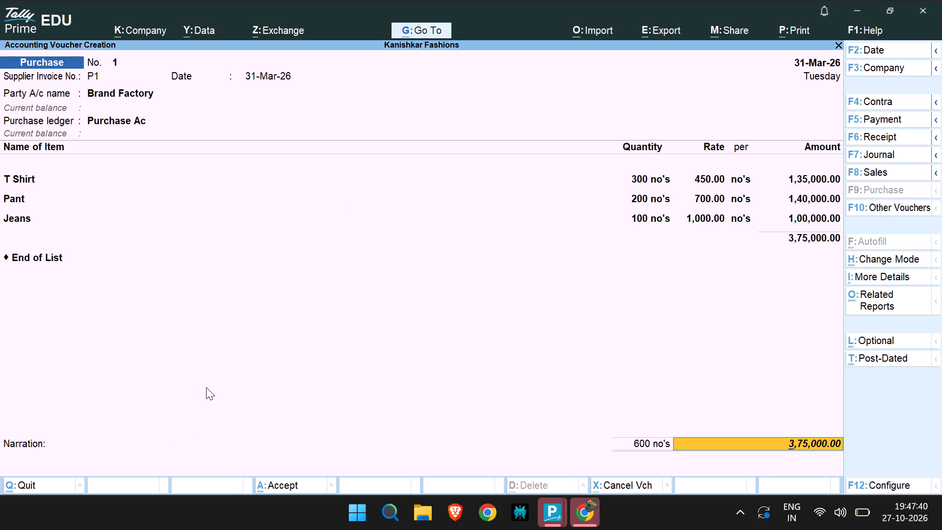
Reopen the bill-wise details for Brand Factory from the invoice total and set the reference type to New Ref for bill P1.
{"action": "left_click", "coordinate": [704, 435]}
{"action": "key", "text": "Return"}
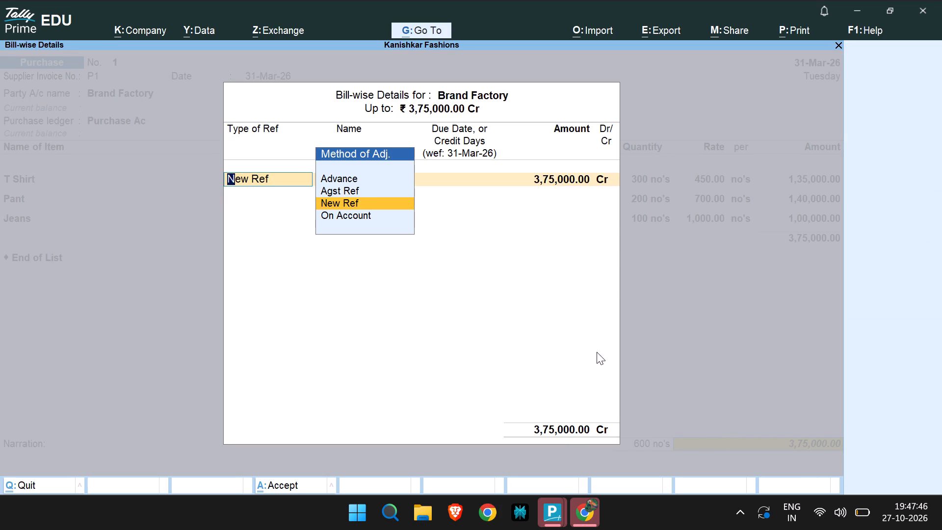
{"action": "left_click", "coordinate": [351, 198]}
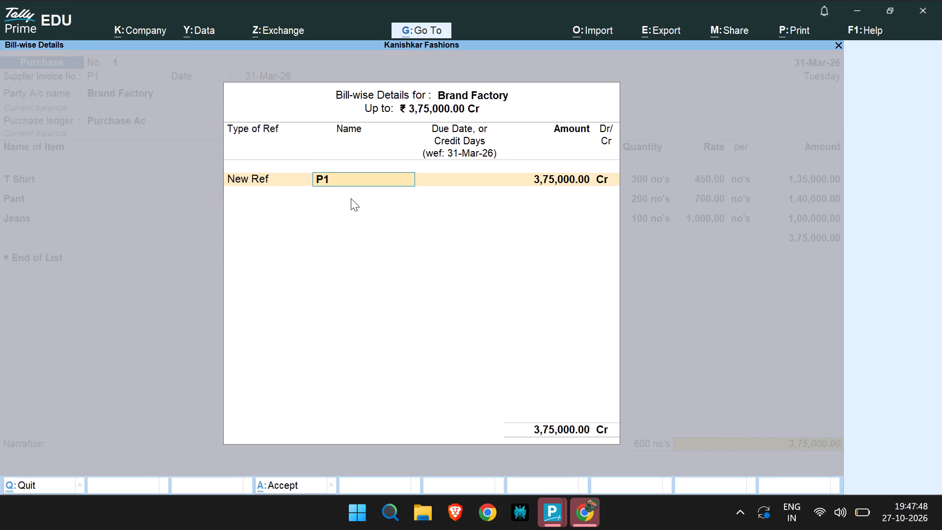
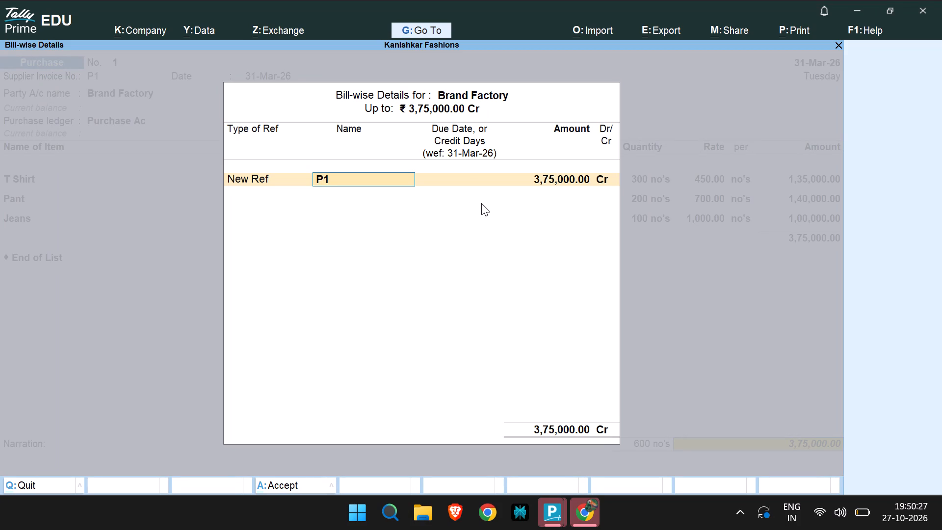
Complete Brand Factory's bill-wise details for bill P1, leaving the due date blank and the amount at 3,75,000.00 Cr.
{"action": "key", "text": "Return"}
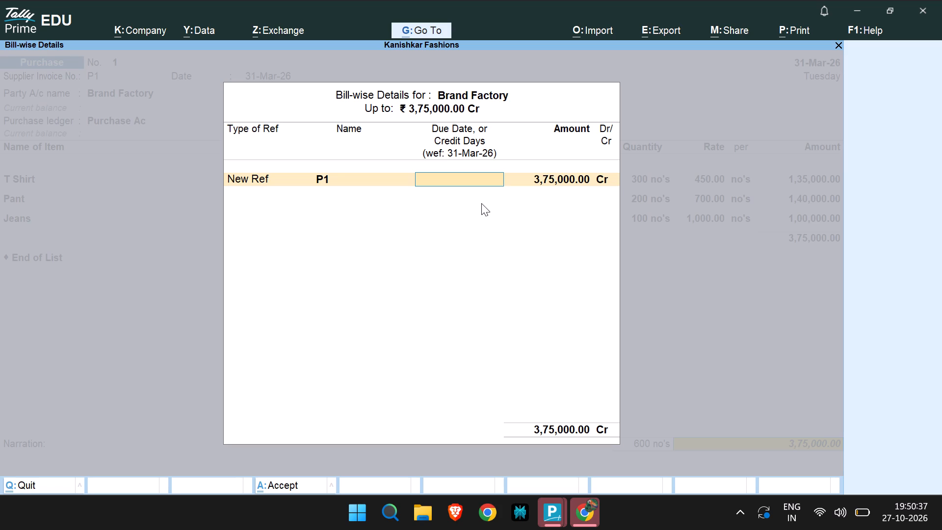
{"action": "key", "text": "Return"}
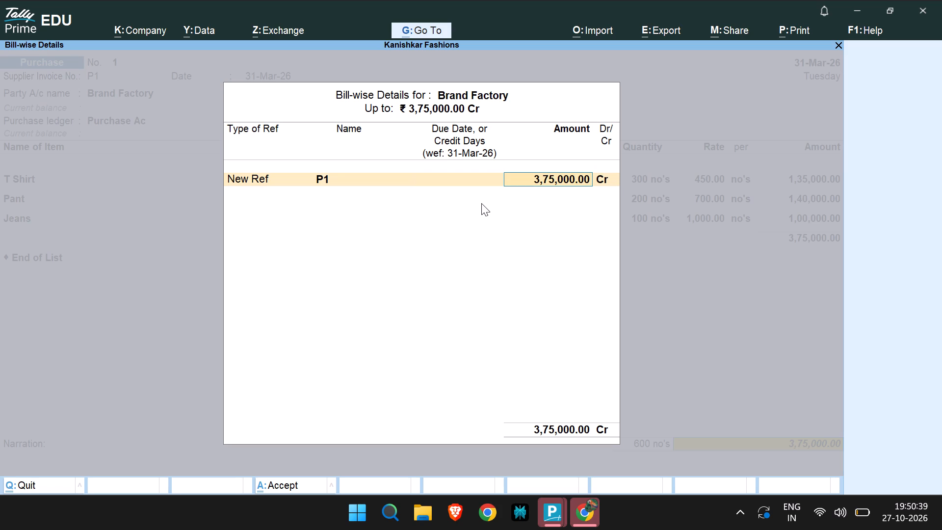
{"action": "key", "text": "Return"}
{"action": "key", "text": "Return"}
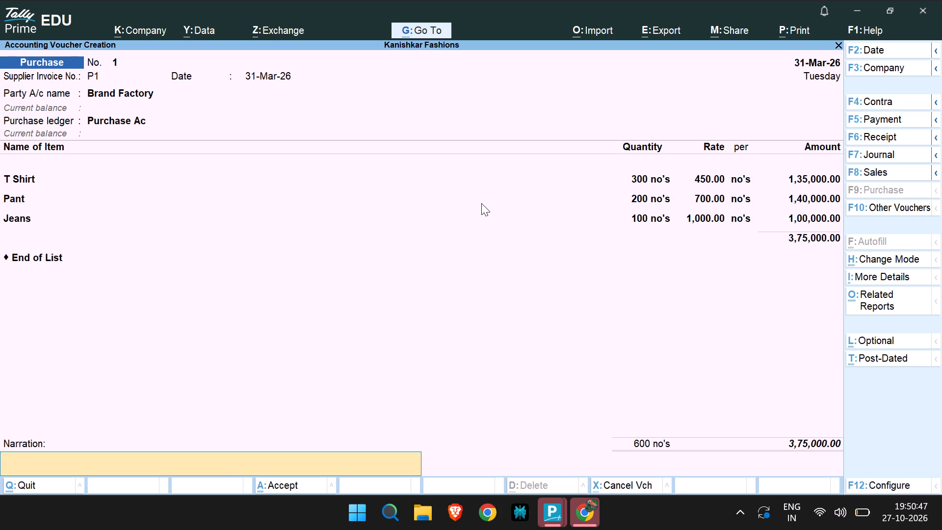
Enter the narration "being stock item it returned" and try to save the purchase voucher.
{"action": "type", "text": "bei"}
{"action": "key", "text": "n"}
{"action": "key", "text": "g"}
{"action": "key", "text": "space"}
{"action": "type", "text": "sto"}
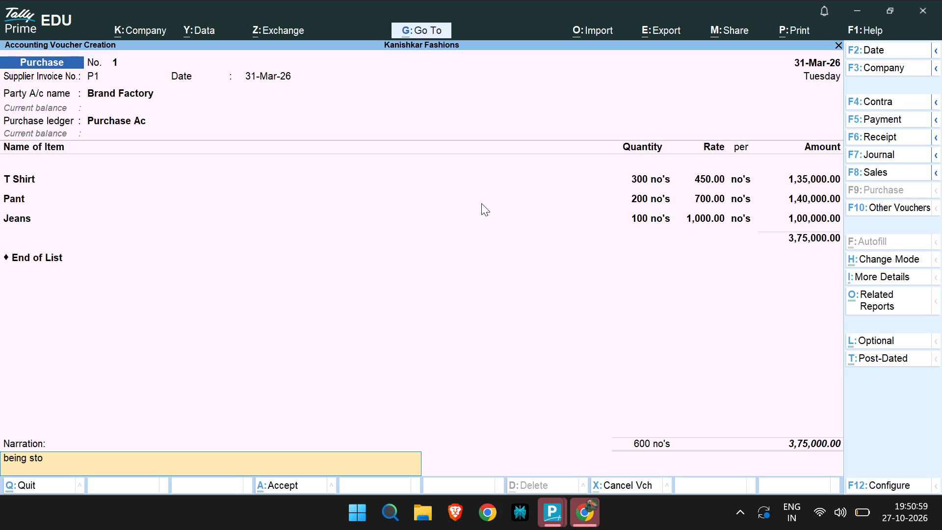
{"action": "type", "text": "ck"}
{"action": "key", "text": "space"}
{"action": "key", "text": "i"}
{"action": "type", "text": "tem"}
{"action": "key", "text": "space"}
{"action": "key", "text": "i"}
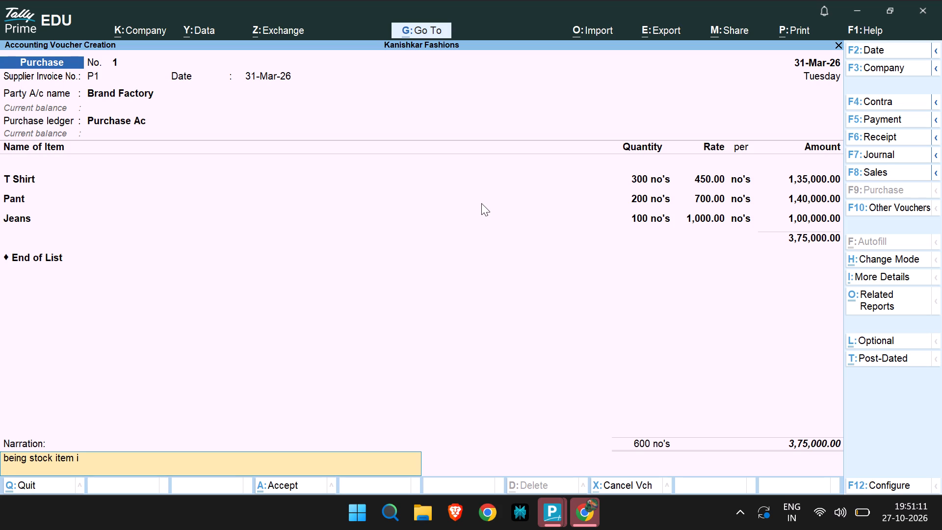
{"action": "type", "text": "t"}
{"action": "key", "text": "space"}
{"action": "type", "text": "re"}
{"action": "type", "text": "tu"}
{"action": "key", "text": "r"}
{"action": "key", "text": "n"}
{"action": "type", "text": "ed"}
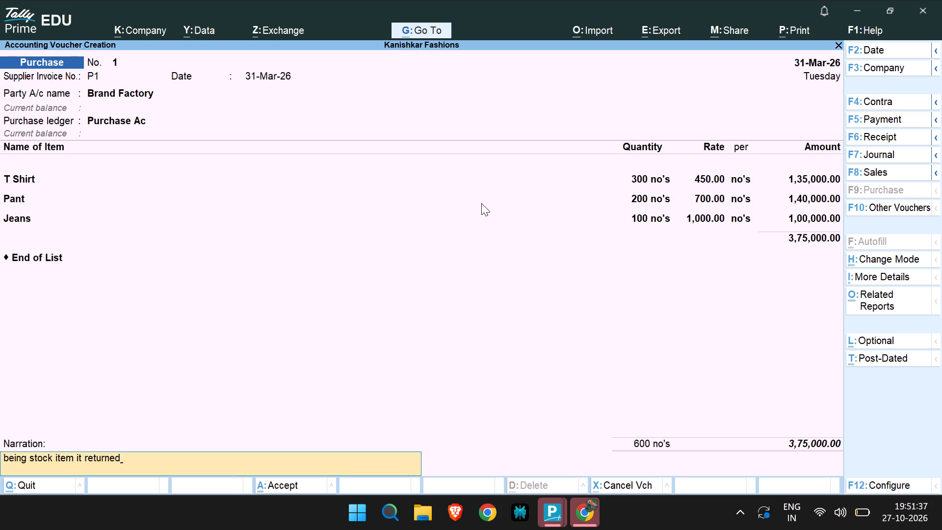
{"action": "key", "text": "Return"}
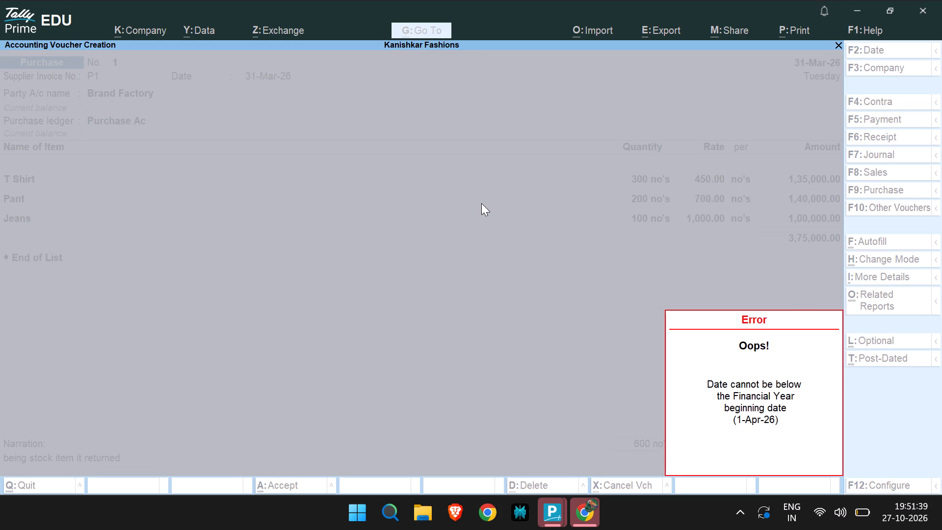
{"action": "key", "text": "Return"}
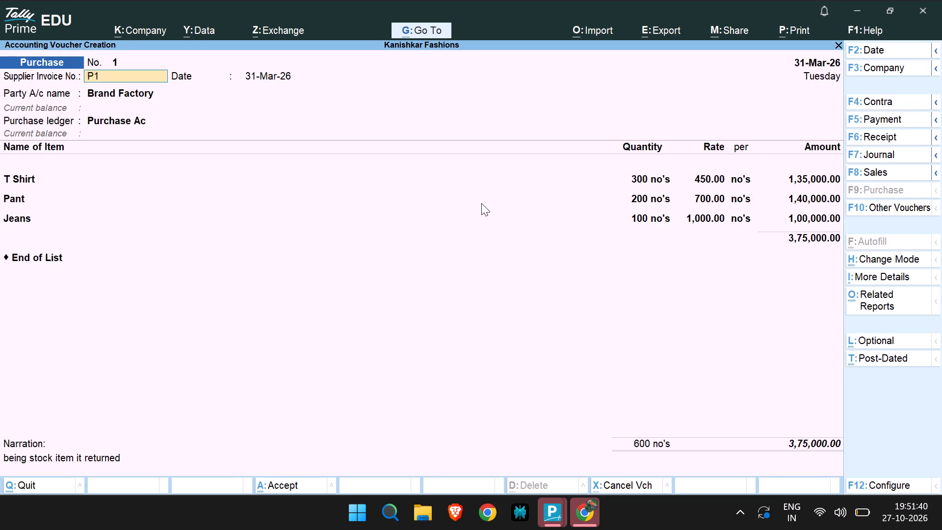
Go back through the invoice header with Brand Factory as the party and leave all receipt details blank.
{"action": "key", "text": "Return"}
{"action": "key", "text": "Return"}
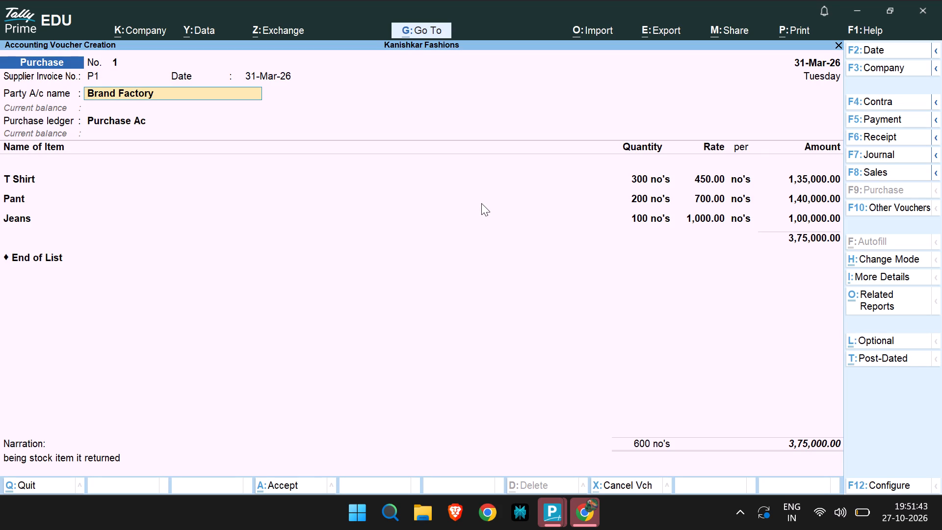
{"action": "key", "text": "Return"}
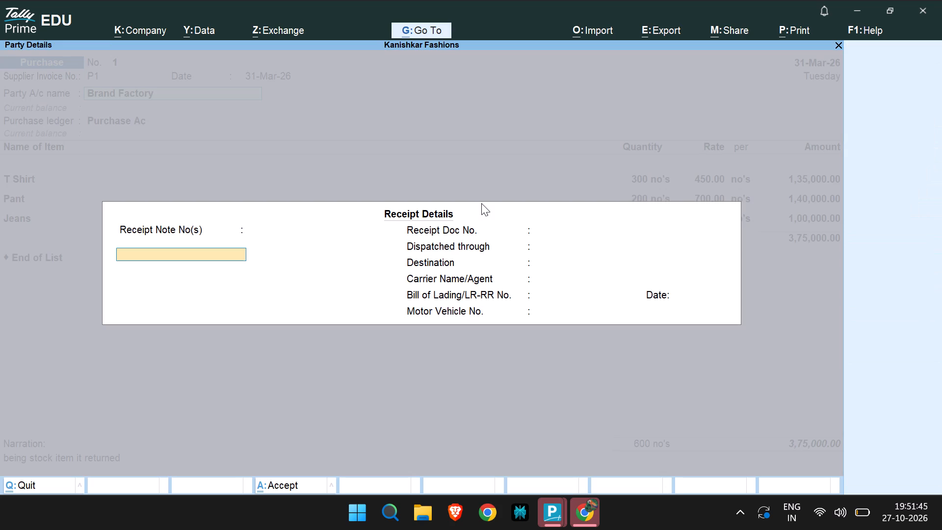
{"action": "key", "text": "Return"}
{"action": "key", "text": "Return"}
{"action": "key", "text": "Return"}
{"action": "key", "text": "Return"}
{"action": "key", "text": "Return"}
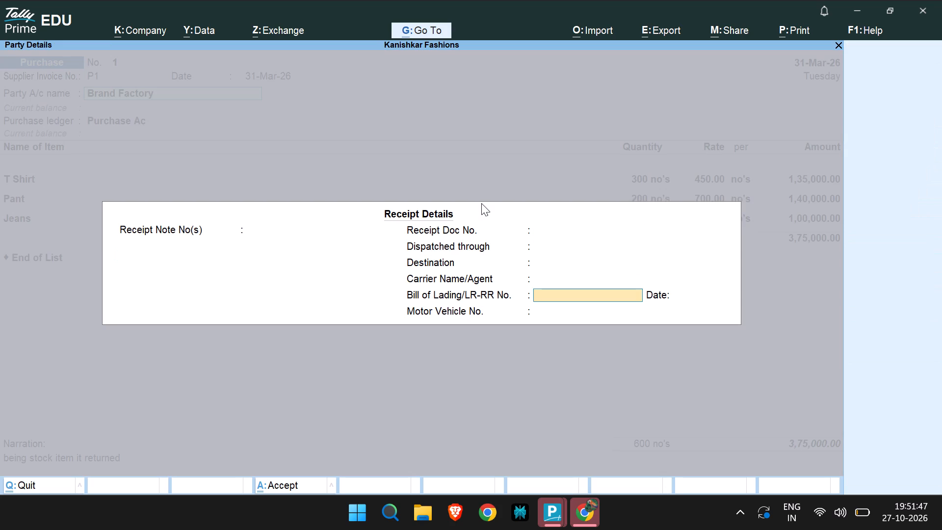
{"action": "key", "text": "Return"}
{"action": "key", "text": "Return"}
{"action": "key", "text": "Return"}
{"action": "key", "text": "Return"}
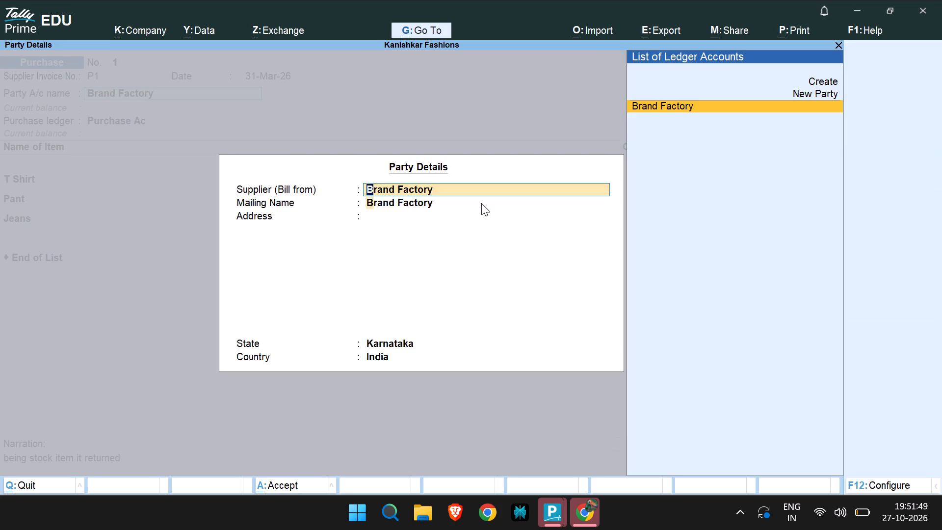
Keep Brand Factory's party details with state Karnataka and country India, and retain Purchase Ac as the purchase ledger.
{"action": "key", "text": "Return"}
{"action": "key", "text": "Return"}
{"action": "key", "text": "Return"}
{"action": "key", "text": "Return"}
{"action": "key", "text": "Return"}
{"action": "key", "text": "Return"}
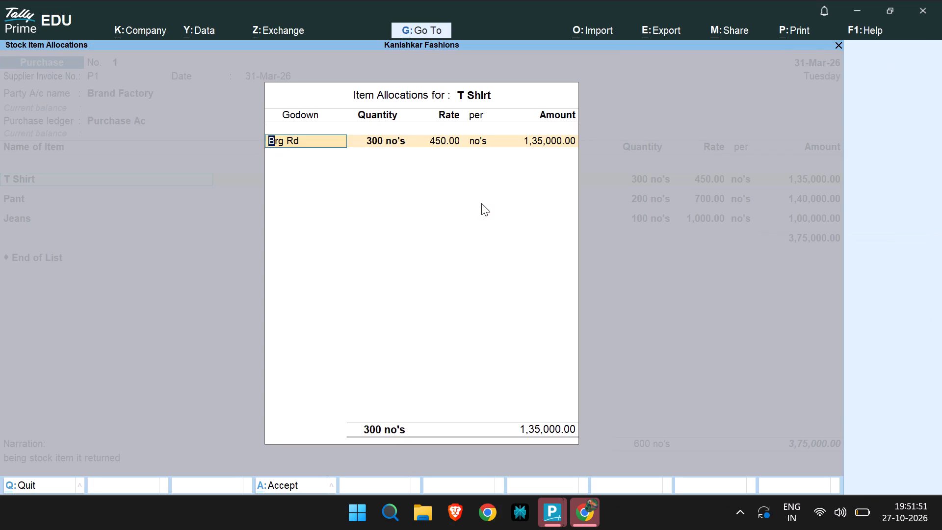
Reconfirm the T Shirt allocation to godown Brg Rd with 300 no's at 450.00.
{"action": "key", "text": "Return"}
{"action": "key", "text": "Return"}
{"action": "key", "text": "Return"}
{"action": "key", "text": "Return"}
{"action": "key", "text": "Return"}
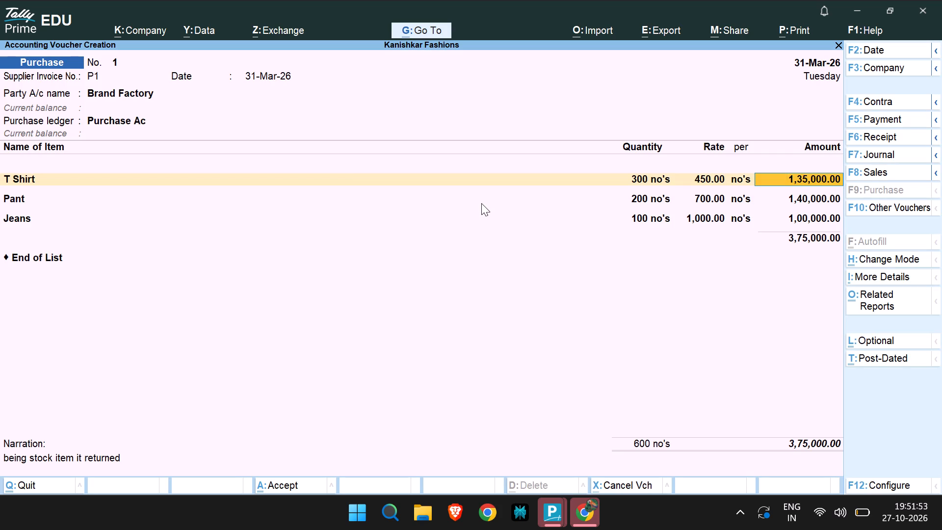
{"action": "key", "text": "Return"}
Reconfirm the Pant allocation to godown COMM ST with 200 no's at 700.00.
{"action": "key", "text": "Return"}
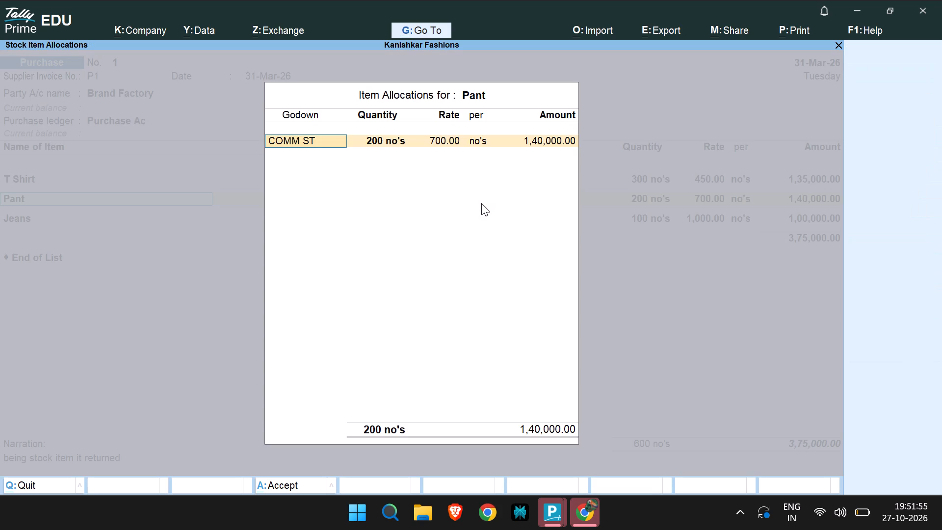
{"action": "key", "text": "Return"}
{"action": "key", "text": "Return"}
{"action": "key", "text": "Return"}
{"action": "key", "text": "Return"}
{"action": "key", "text": "Return"}
{"action": "key", "text": "Return"}
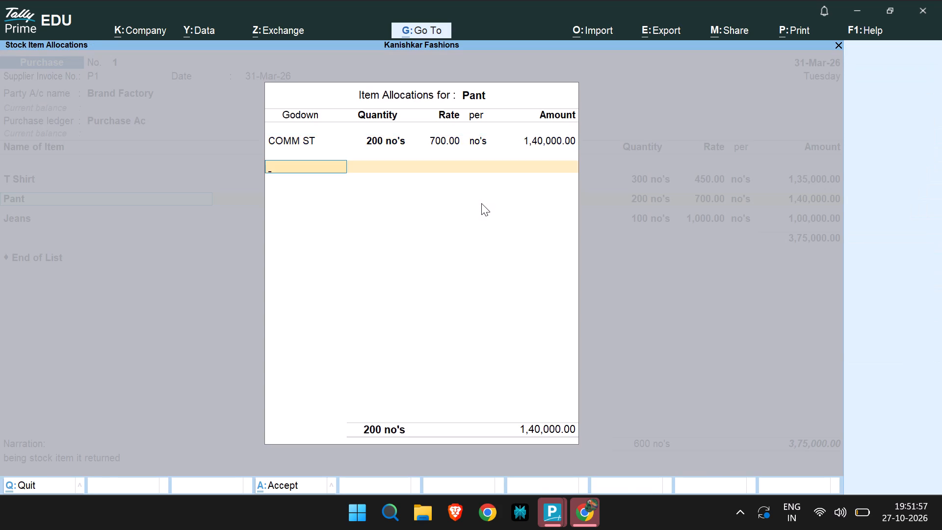
{"action": "key", "text": "Return"}
{"action": "key", "text": "Return"}
Reconfirm the Jeans allocation to godown M G Rd with 100 no's at 1,000.00.
{"action": "key", "text": "Return"}
{"action": "key", "text": "Return"}
{"action": "key", "text": "Return"}
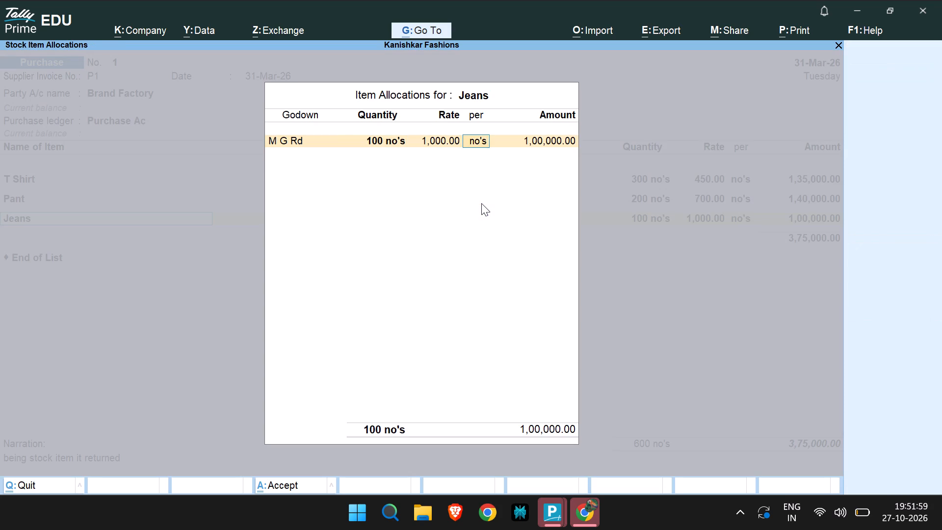
{"action": "key", "text": "Return"}
{"action": "key", "text": "Return"}
{"action": "key", "text": "Return"}
{"action": "key", "text": "Return"}
{"action": "key", "text": "Return"}
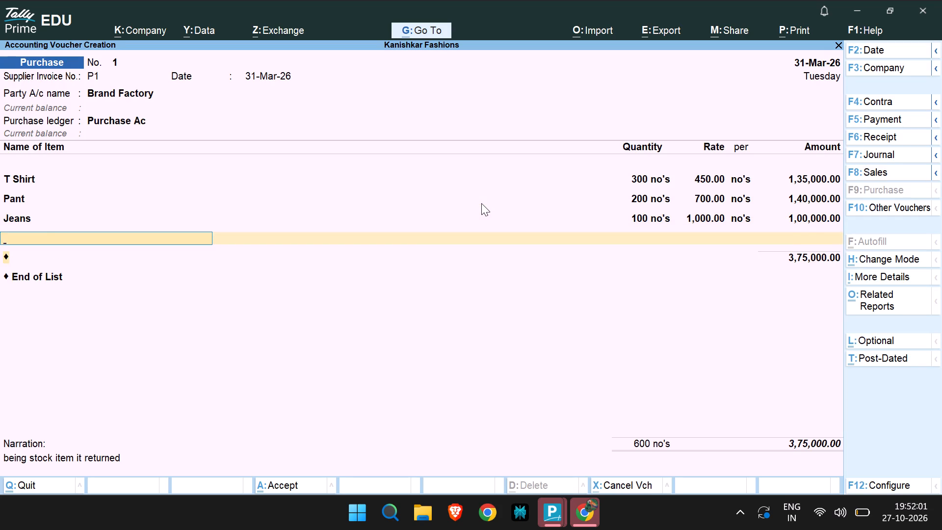
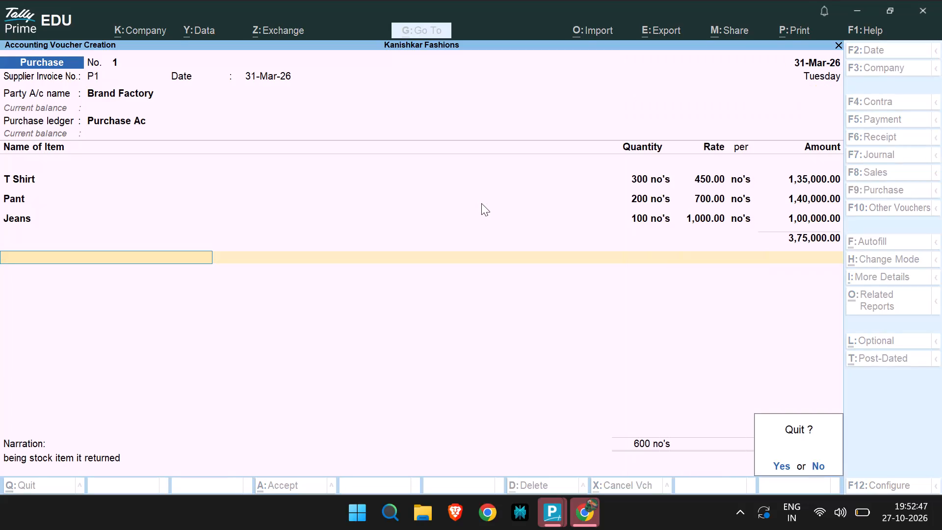
Quit the unsaved P1 purchase voucher and return to the Gateway of Tally.
{"action": "key", "text": "Escape"}
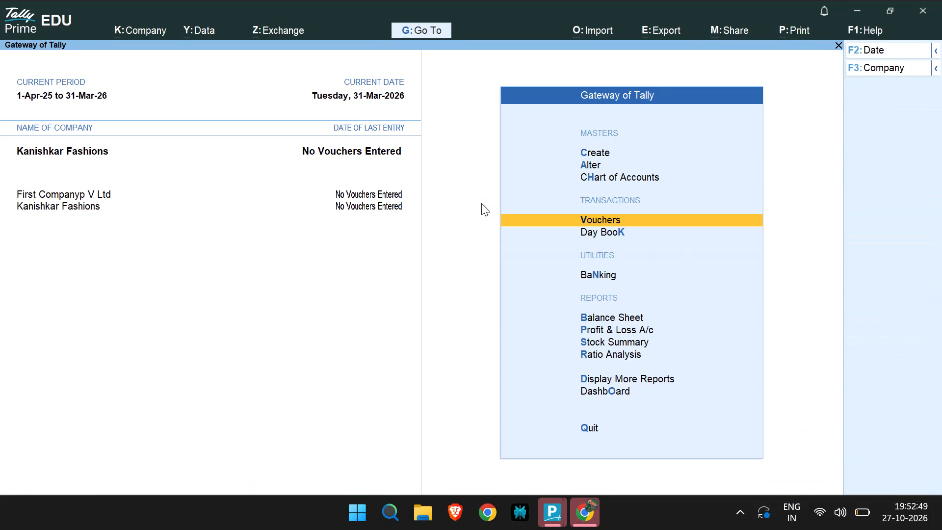
Start a new purchase voucher with supplier invoice number p2, dated 31-Mar-26.
{"action": "left_click", "coordinate": [608, 217]}
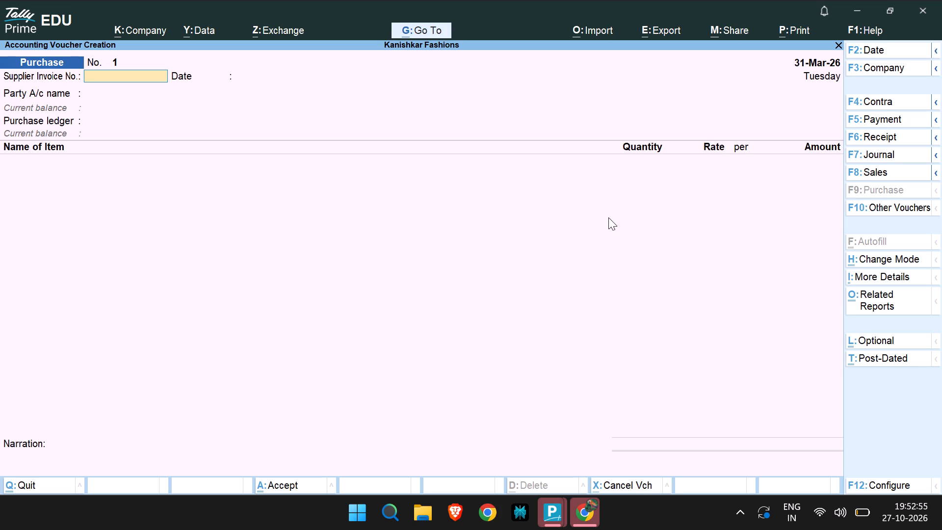
{"action": "key", "text": "p"}
{"action": "key", "text": "2"}
{"action": "key", "text": "Return"}
{"action": "key", "text": "Return"}
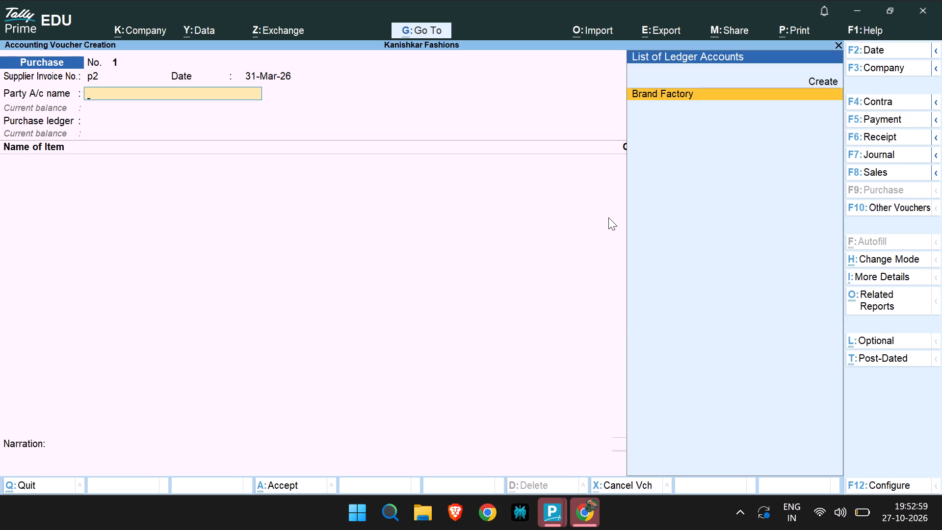
Select Brand Factory as the party, keep its default receipt and party details, and use Purchase Ac as the purchase ledger.
{"action": "key", "text": "Return"}
{"action": "key", "text": "Return"}
{"action": "key", "text": "Return"}
{"action": "key", "text": "Return"}
{"action": "key", "text": "Return"}
{"action": "key", "text": "Return"}
{"action": "key", "text": "Return"}
{"action": "key", "text": "Return"}
{"action": "key", "text": "Return"}
{"action": "key", "text": "Return"}
{"action": "key", "text": "Return"}
{"action": "key", "text": "Return"}
{"action": "key", "text": "Return"}
{"action": "key", "text": "Return"}
{"action": "key", "text": "Return"}
{"action": "key", "text": "Return"}
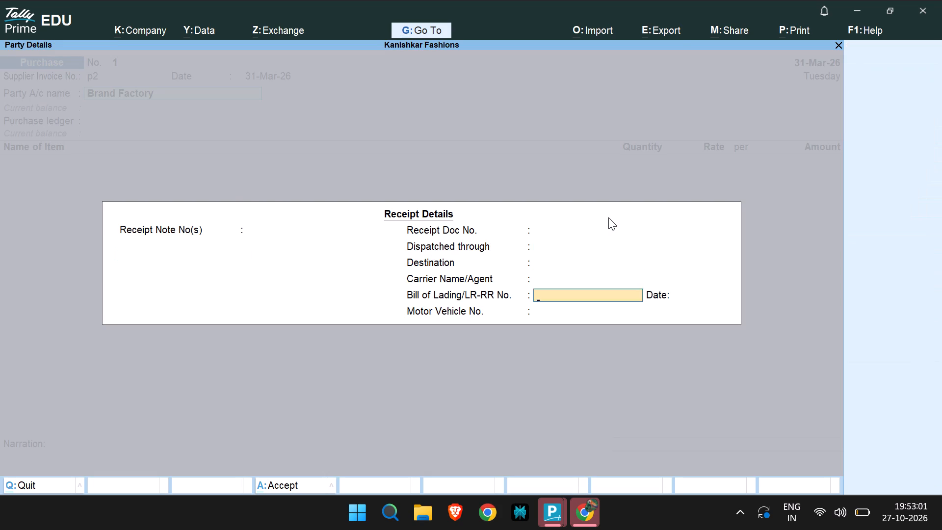
{"action": "key", "text": "Return"}
{"action": "key", "text": "Return"}
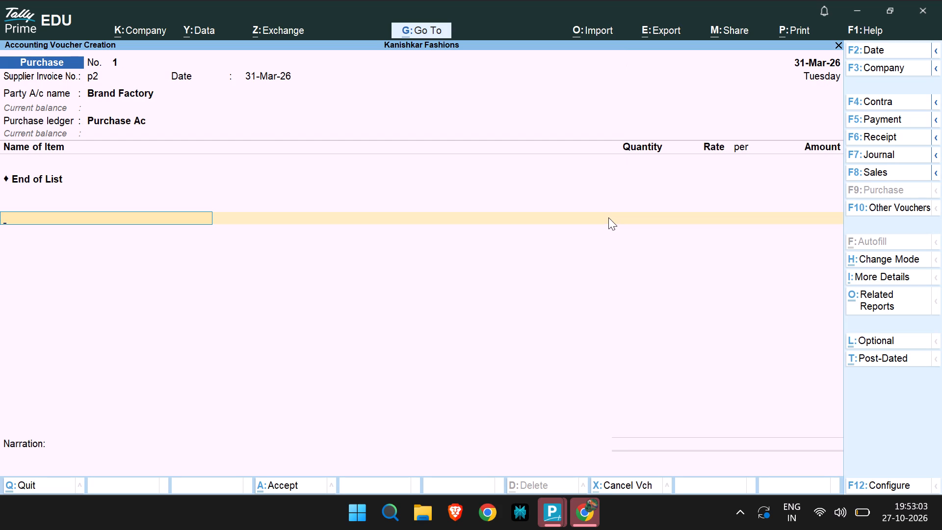
{"action": "key", "text": "BackSpace"}
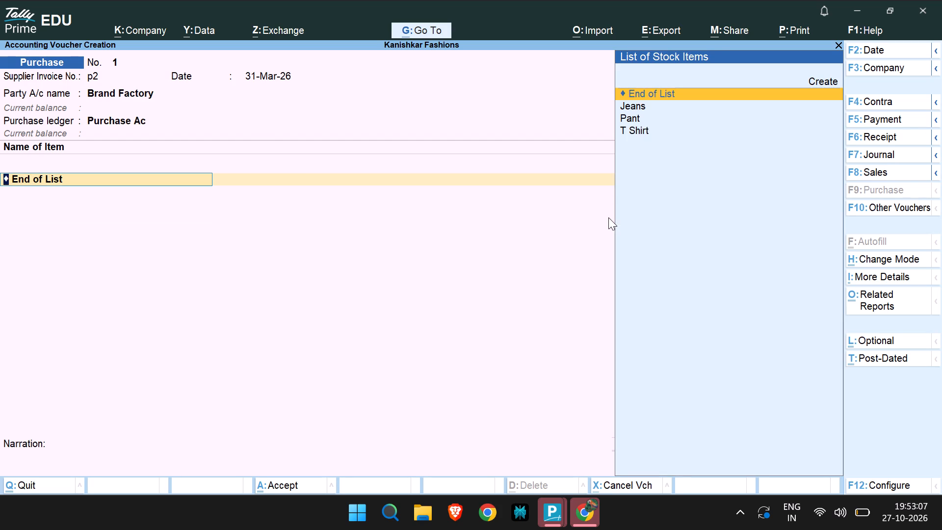
Add T Shirt to the voucher, allocating 60 no's at a rate of 650 to godown Brg Rd.
{"action": "left_click", "coordinate": [626, 129]}
{"action": "left_click", "coordinate": [626, 129]}
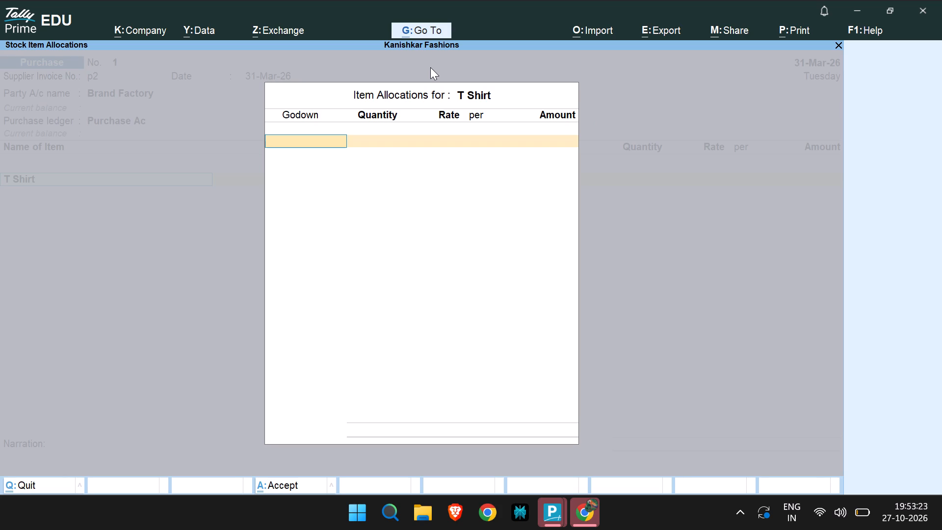
{"action": "key", "text": "b"}
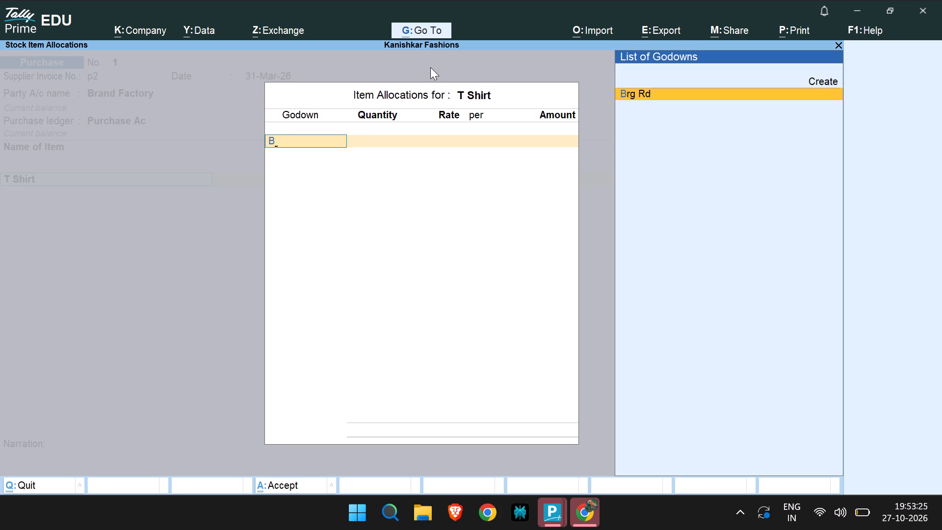
{"action": "key", "text": "r"}
{"action": "left_click", "coordinate": [638, 90]}
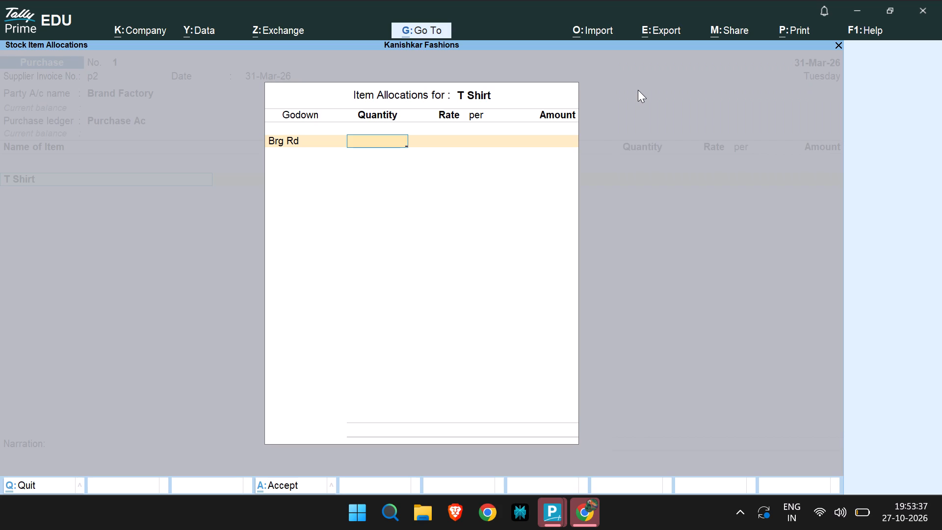
{"action": "type", "text": "60"}
{"action": "key", "text": "n"}
{"action": "key", "text": "o"}
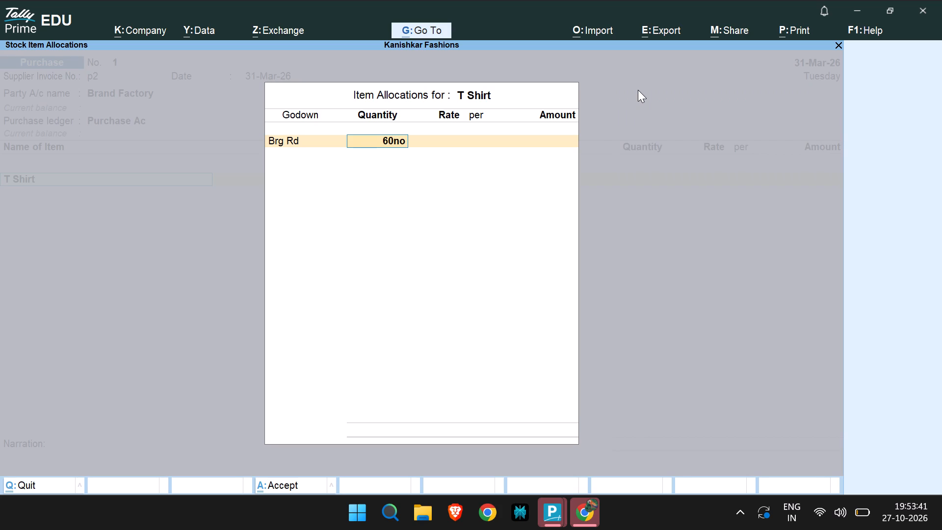
{"action": "type", "text": "'s"}
{"action": "key", "text": "Return"}
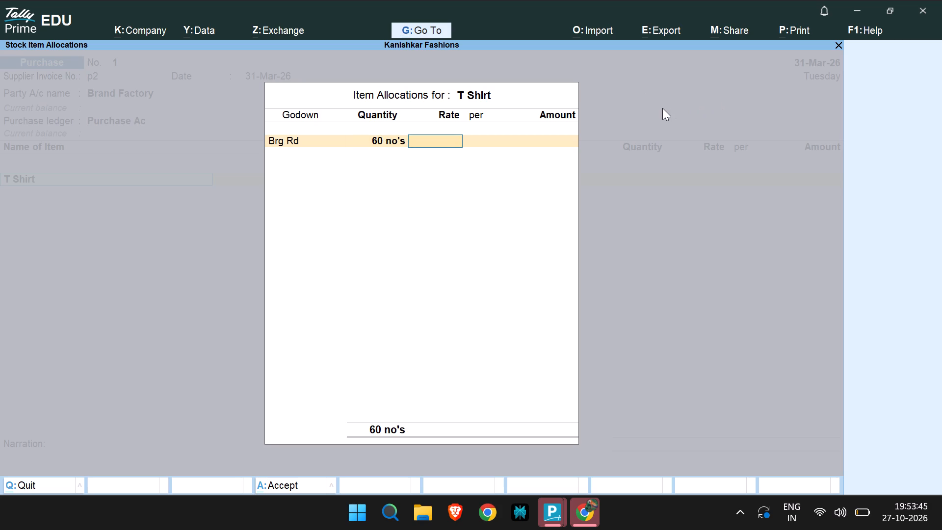
{"action": "key", "text": "6"}
{"action": "key", "text": "5"}
{"action": "key", "text": "0"}
{"action": "key", "text": "Return"}
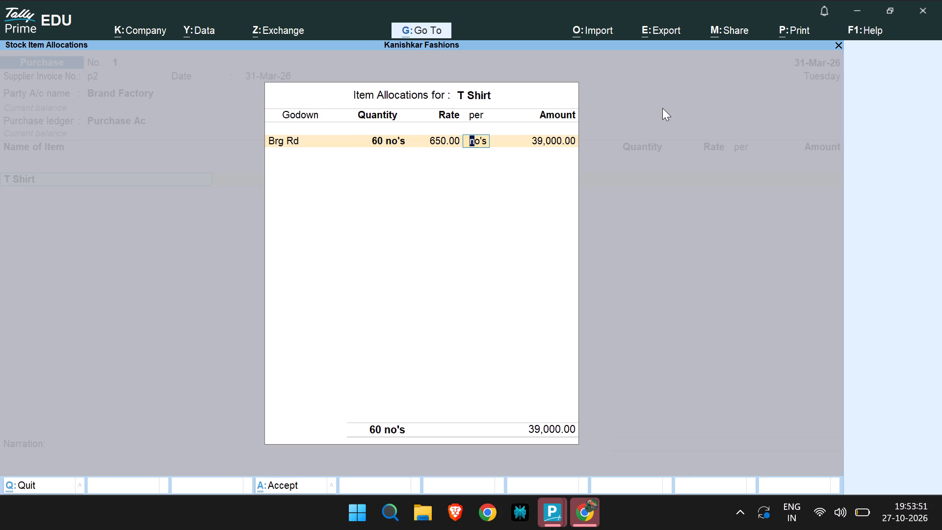
{"action": "key", "text": "Return"}
{"action": "key", "text": "Return"}
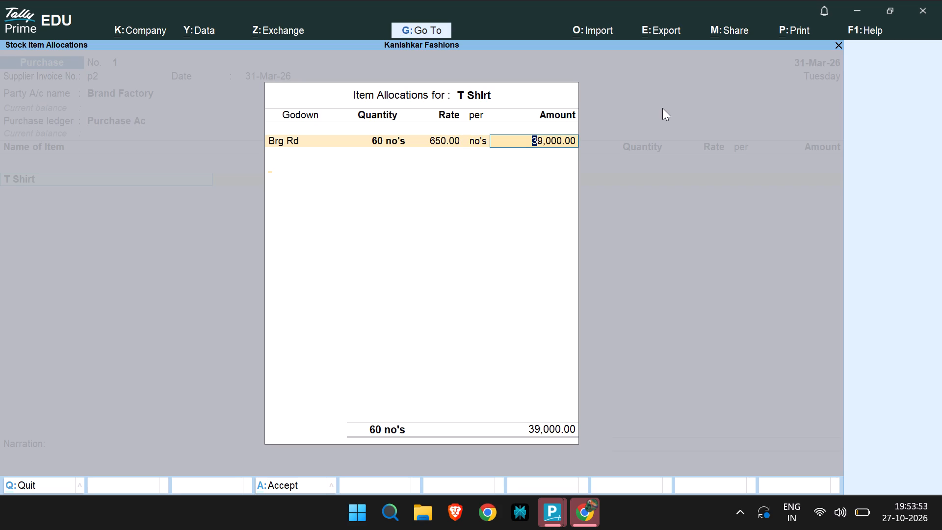
{"action": "key", "text": "Return"}
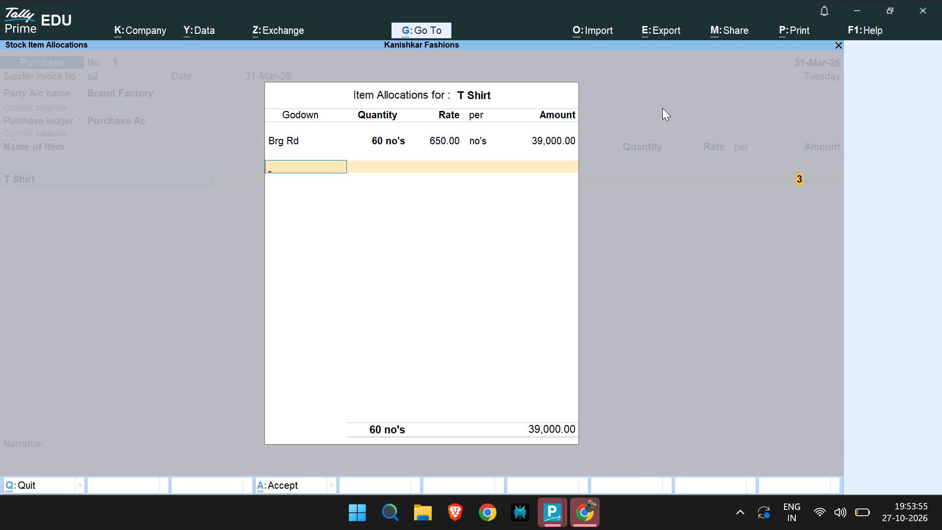
{"action": "key", "text": "Return"}
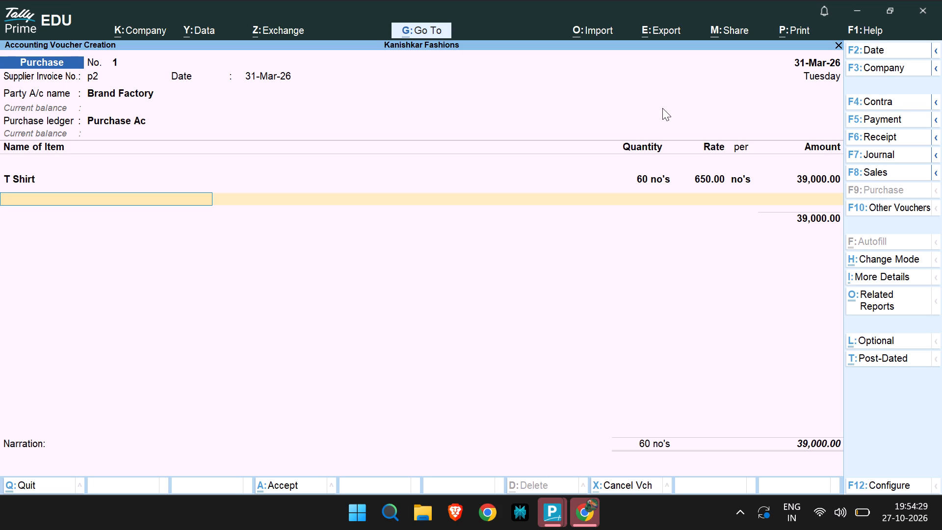
Add Pant as the second item of the purchase voucher and allocate it to godown COMM ST.
{"action": "key", "text": "p"}
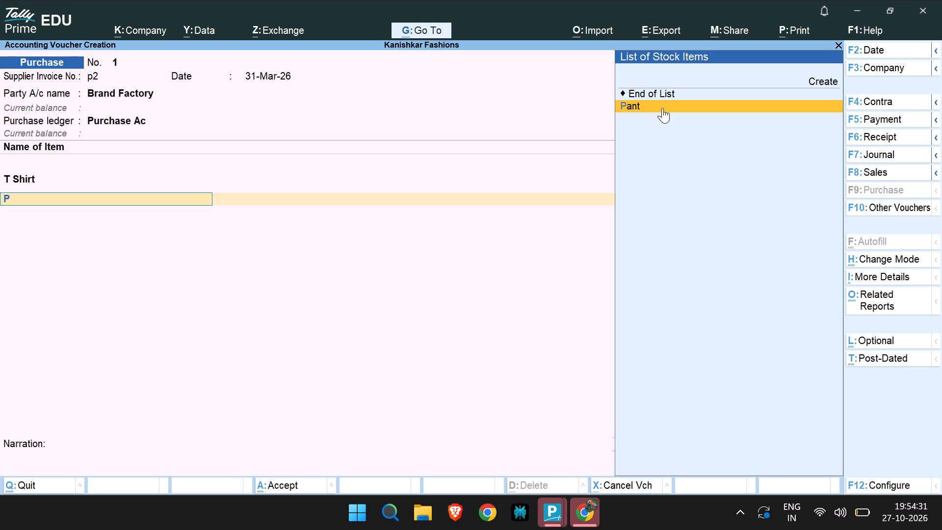
{"action": "left_click", "coordinate": [654, 107]}
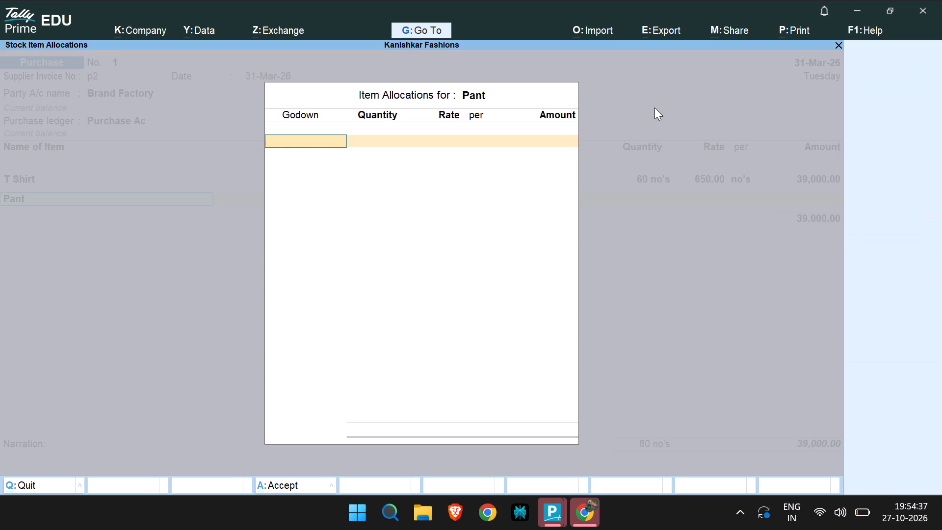
{"action": "key", "text": "c"}
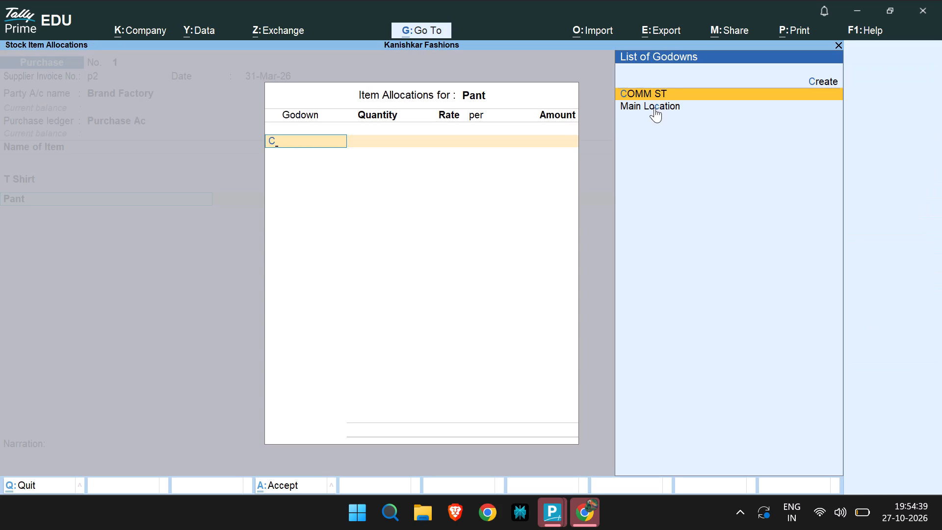
{"action": "type", "text": "omm"}
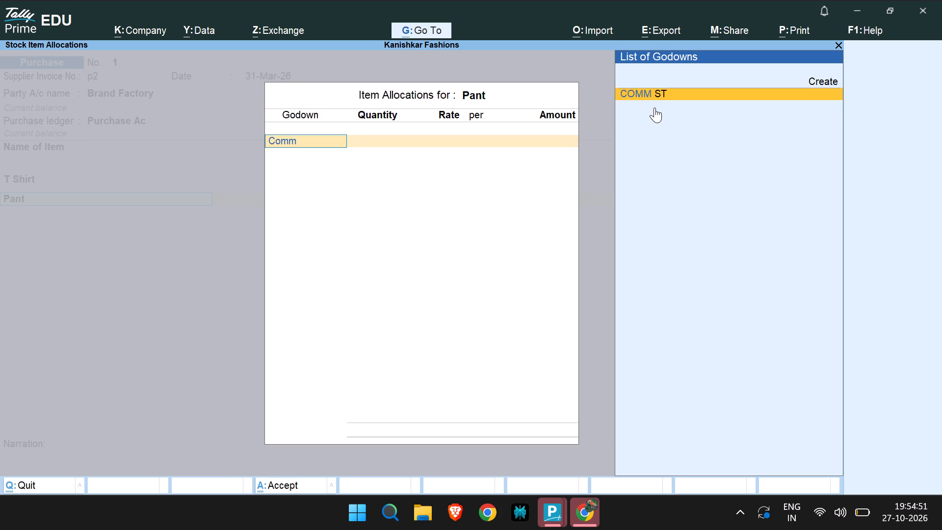
{"action": "key", "text": "space"}
{"action": "type", "text": "st"}
{"action": "key", "text": "Return"}
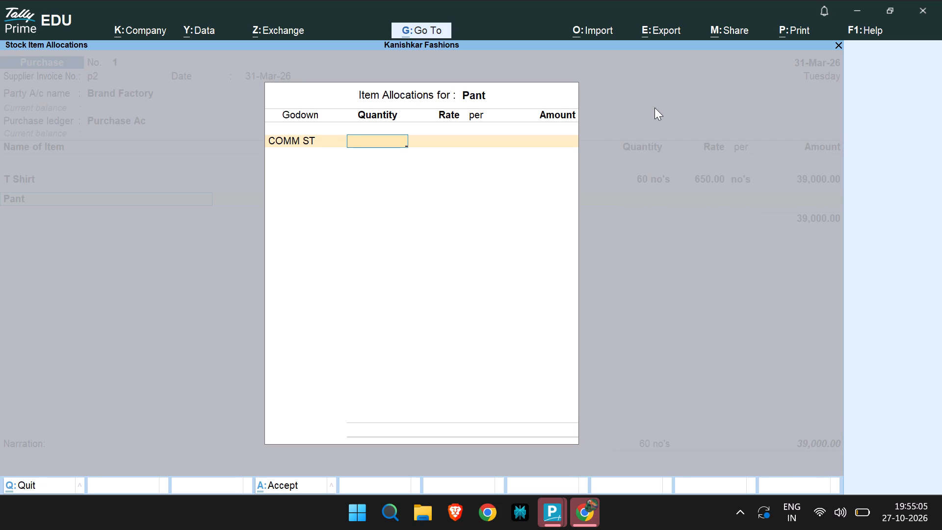
Enter 40 no's at a rate of 1000 for Pant and complete its item line with the calculated amount.
{"action": "type", "text": "40"}
{"action": "key", "text": "n"}
{"action": "key", "text": "o"}
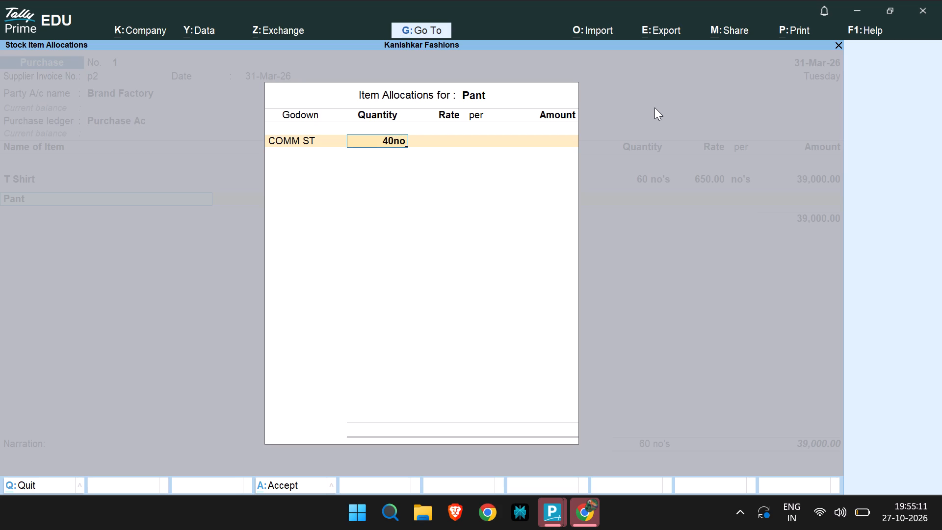
{"action": "type", "text": "'s"}
{"action": "key", "text": "Return"}
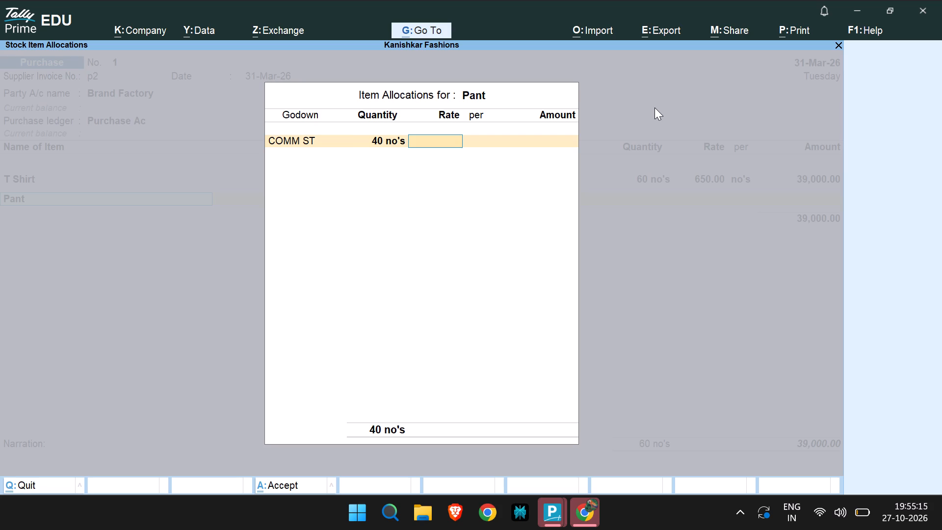
{"action": "key", "text": "1"}
{"action": "type", "text": "000"}
{"action": "key", "text": "Return"}
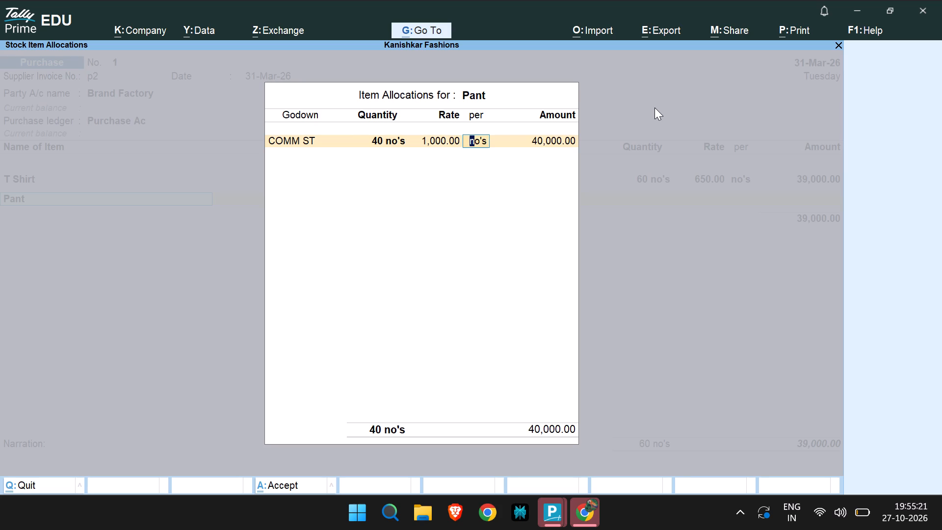
{"action": "key", "text": "Return"}
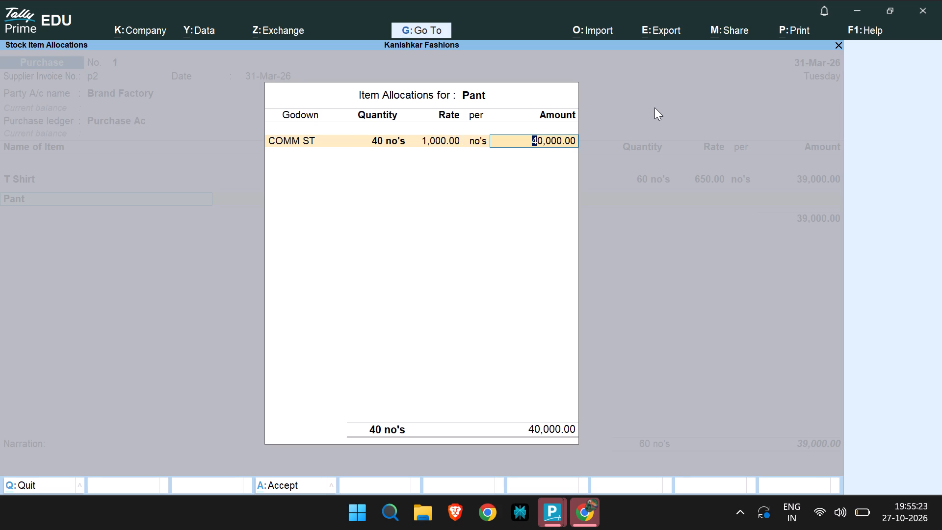
{"action": "key", "text": "Return"}
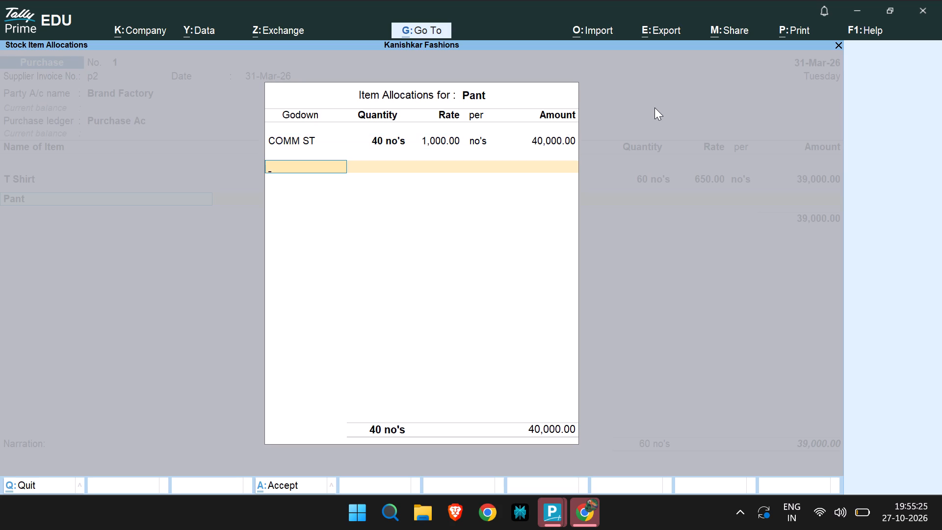
{"action": "key", "text": "Return"}
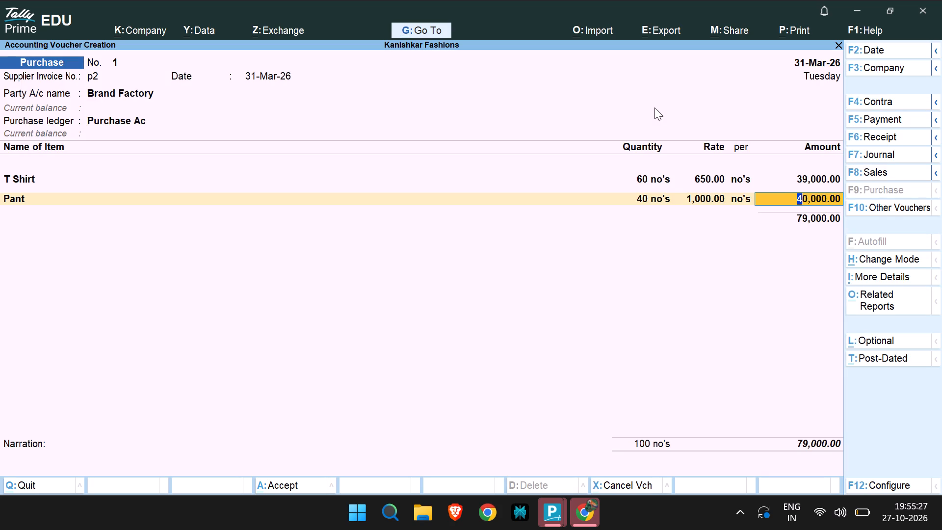
{"action": "key", "text": "Return"}
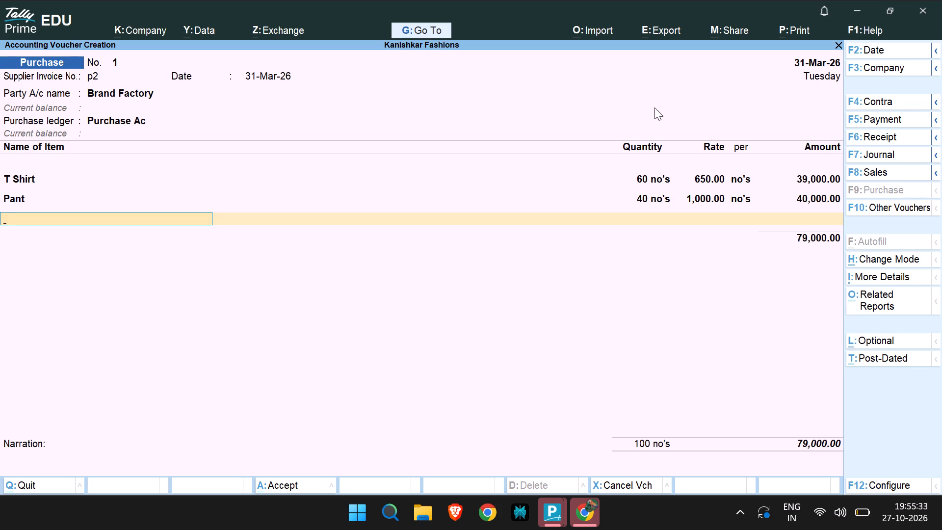
Add Jeans as the third item of the purchase voucher and allocate it to godown M G Rd.
{"action": "key", "text": "j"}
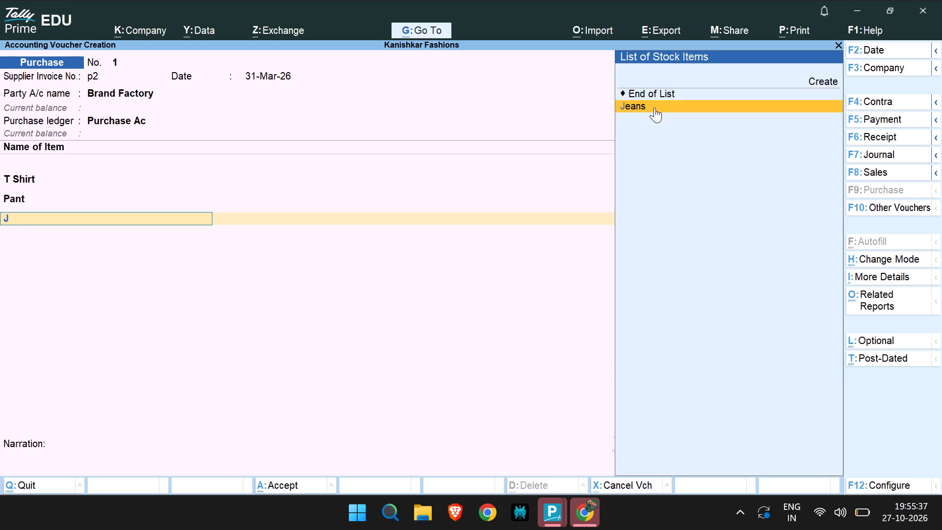
{"action": "type", "text": "ea"}
{"action": "type", "text": "nt"}
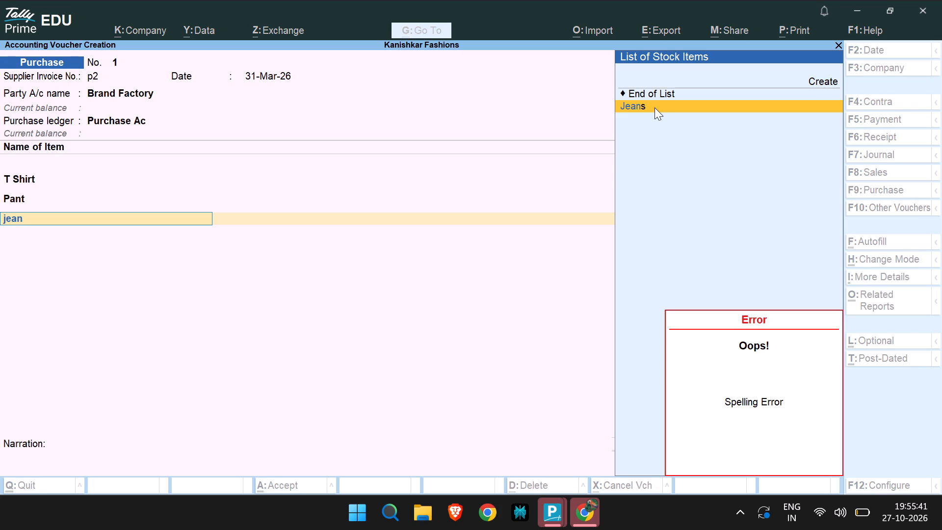
{"action": "key", "text": "BackSpace"}
{"action": "key", "text": "BackSpace"}
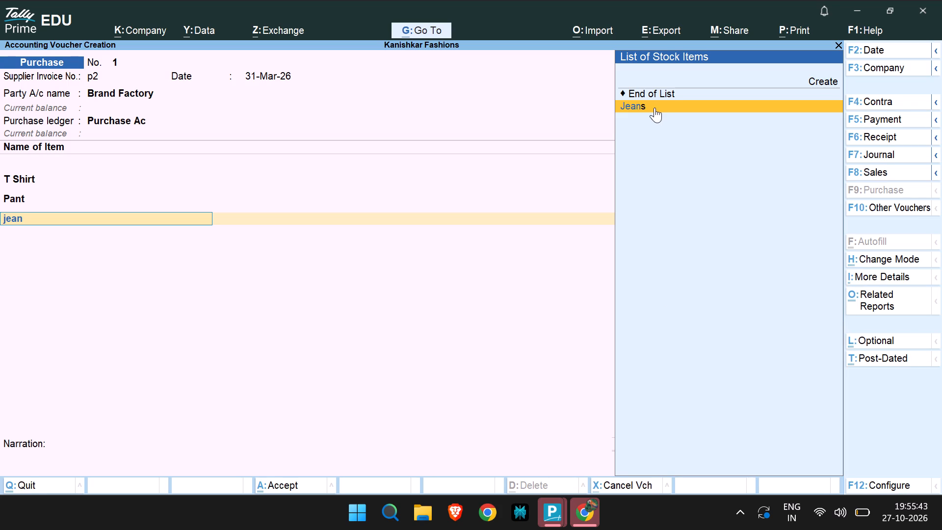
{"action": "left_click", "coordinate": [654, 107]}
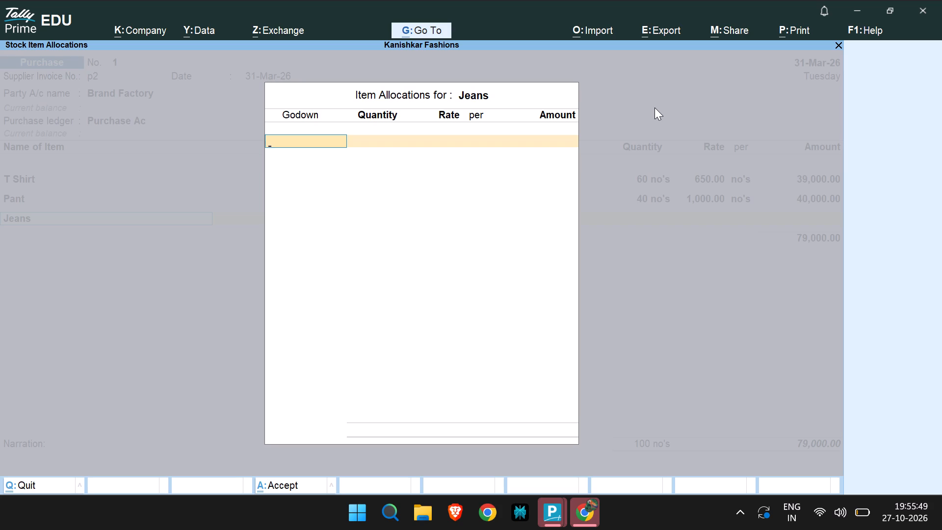
{"action": "key", "text": "m"}
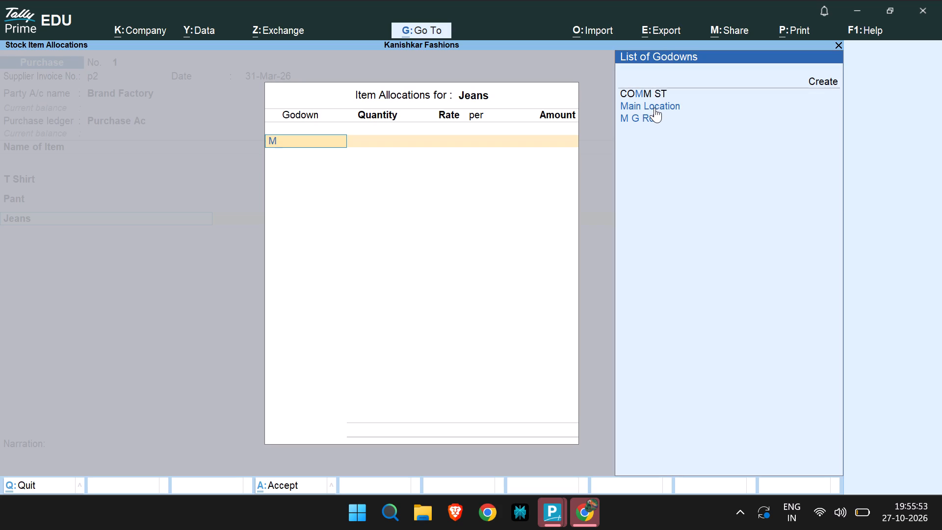
{"action": "key", "text": "space"}
{"action": "type", "text": "G"}
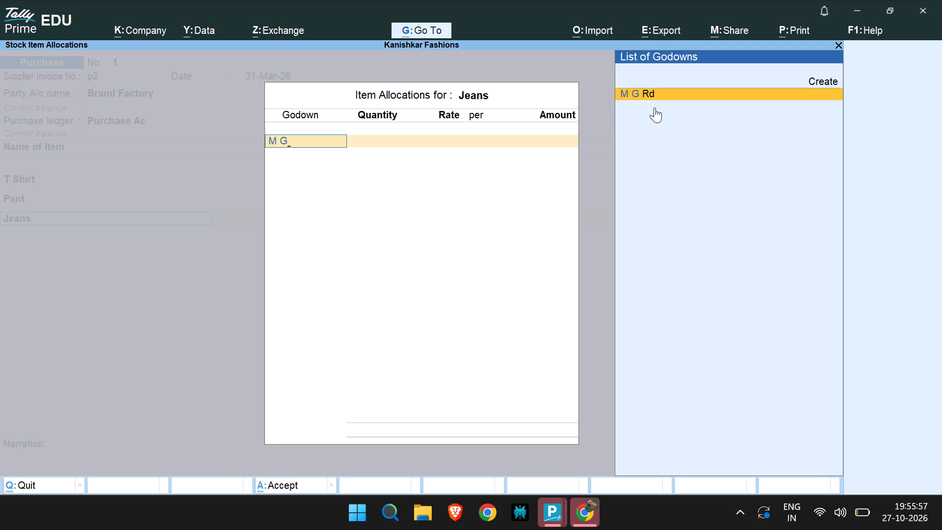
{"action": "type", "text": "rd"}
{"action": "key", "text": "BackSpace"}
{"action": "key", "text": "BackSpace"}
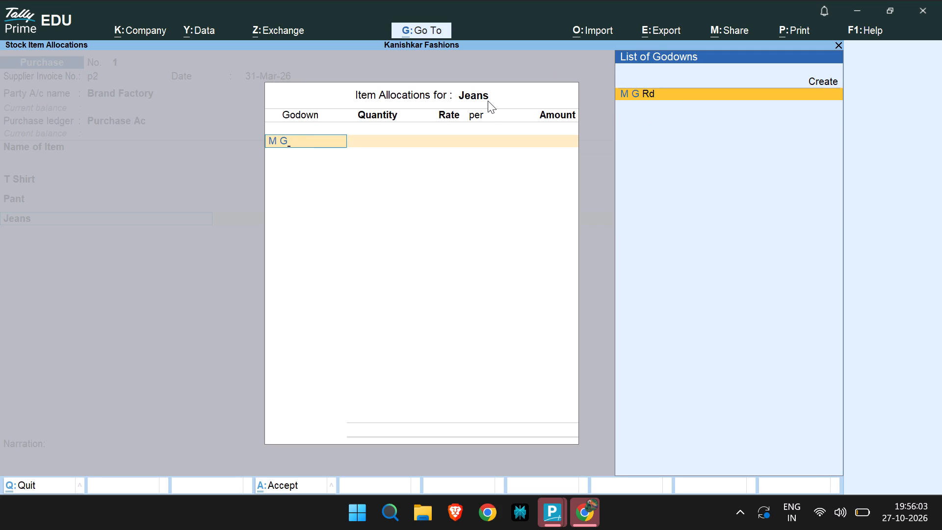
{"action": "key", "text": "space"}
{"action": "type", "text": "rd"}
{"action": "key", "text": "Return"}
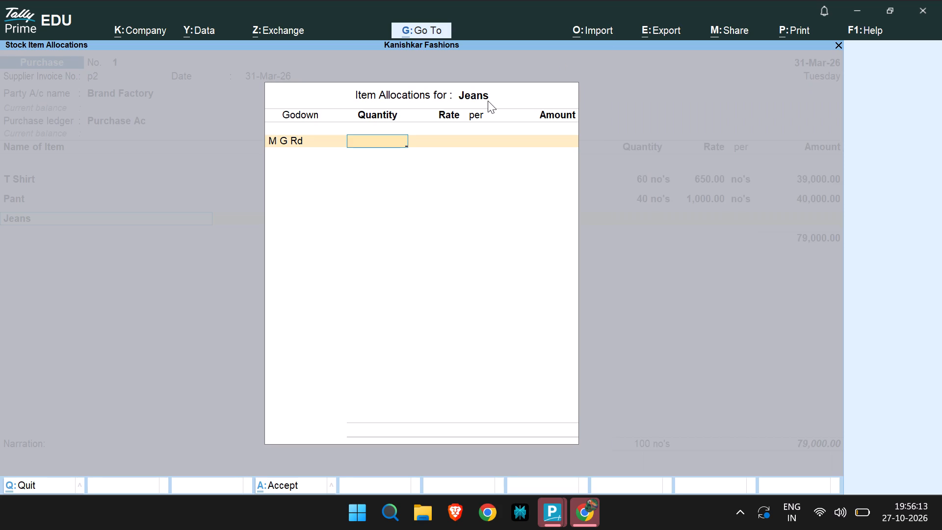
Enter 25 no's at a rate of 1500 for Jeans in godown M G Rd and complete its item line with the calculated amount.
{"action": "key", "text": "2"}
{"action": "key", "text": "5"}
{"action": "type", "text": "no"}
{"action": "key", "text": "apostrophe"}
{"action": "key", "text": "s"}
{"action": "key", "text": "Return"}
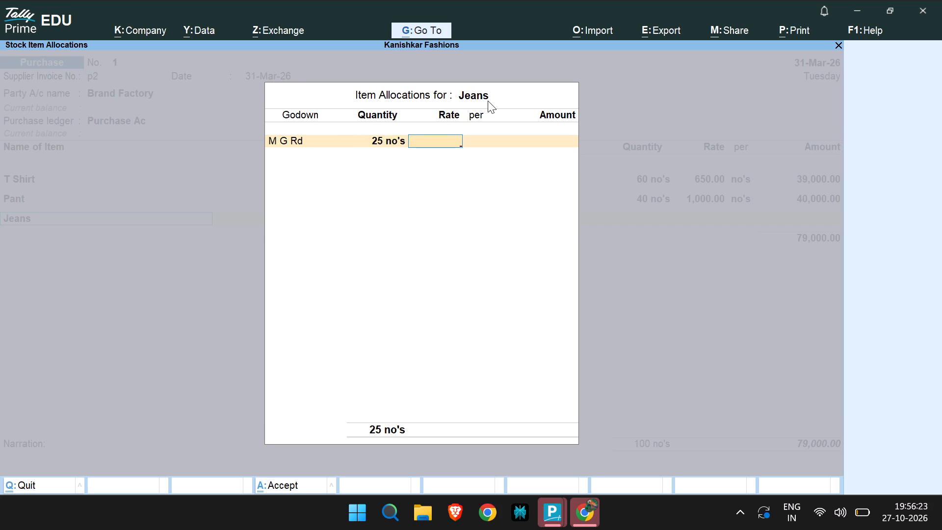
{"action": "key", "text": "1"}
{"action": "key", "text": "5"}
{"action": "key", "text": "0"}
{"action": "key", "text": "0"}
{"action": "key", "text": "Return"}
{"action": "key", "text": "Return"}
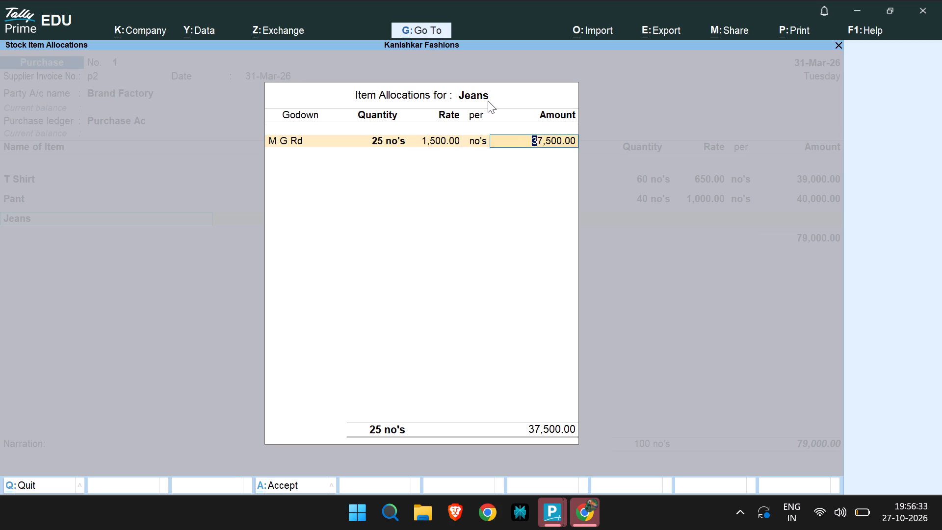
{"action": "key", "text": "Return"}
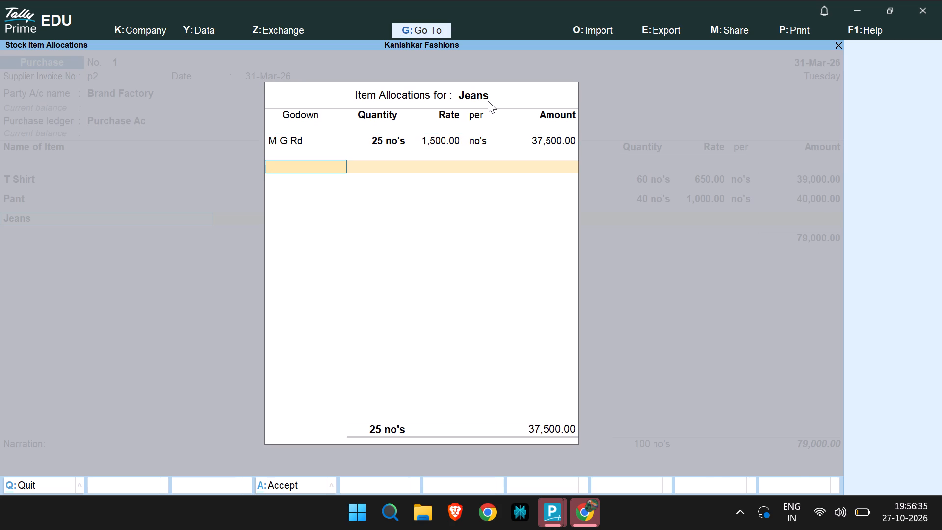
{"action": "key", "text": "Return"}
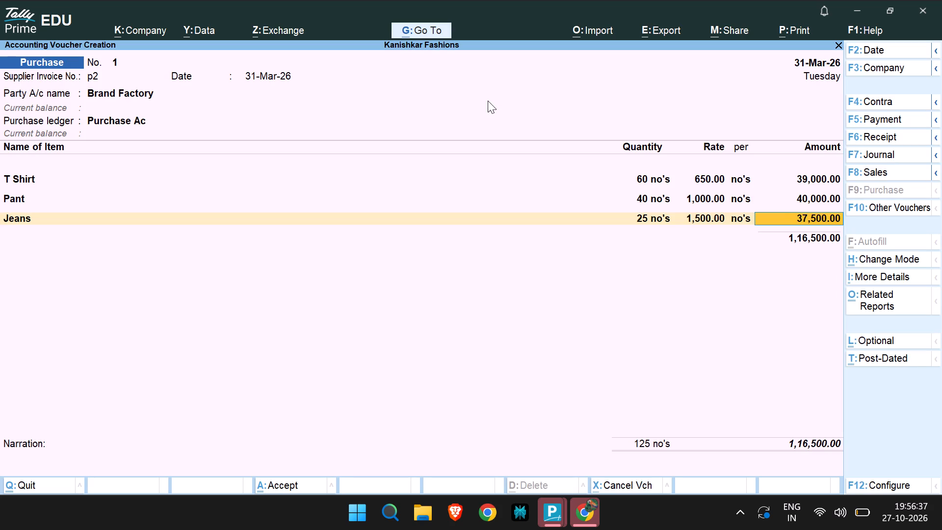
{"action": "key", "text": "Return"}
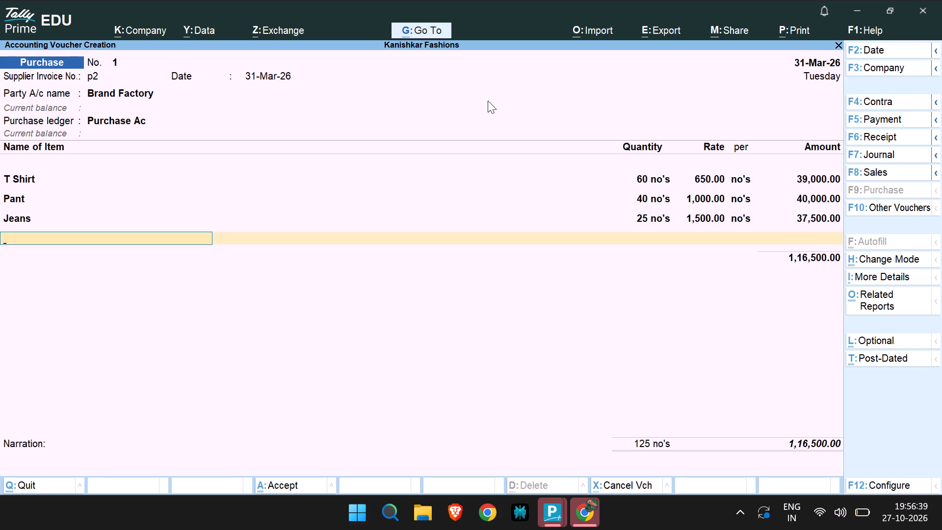
Finish the purchase voucher's item entries and choose End of List for the additional ledgers.
{"action": "key", "text": "Return"}
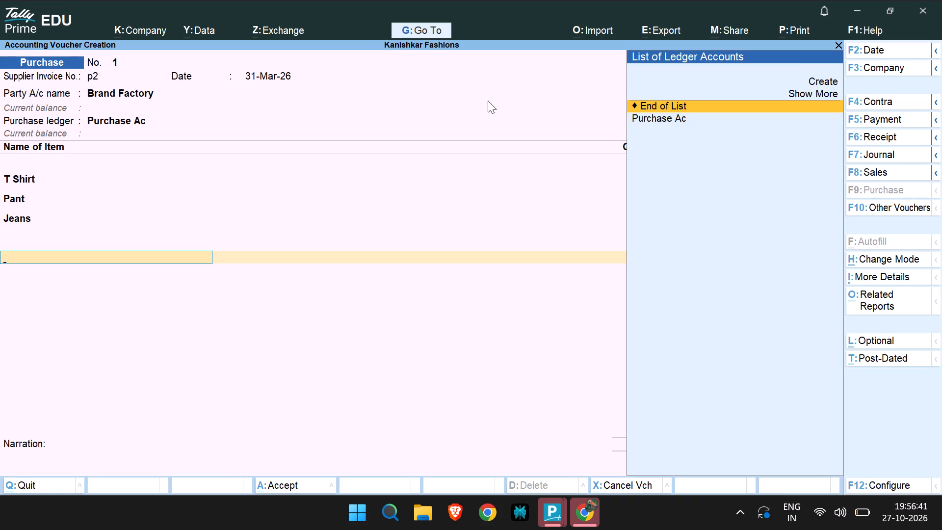
{"action": "key", "text": "Return"}
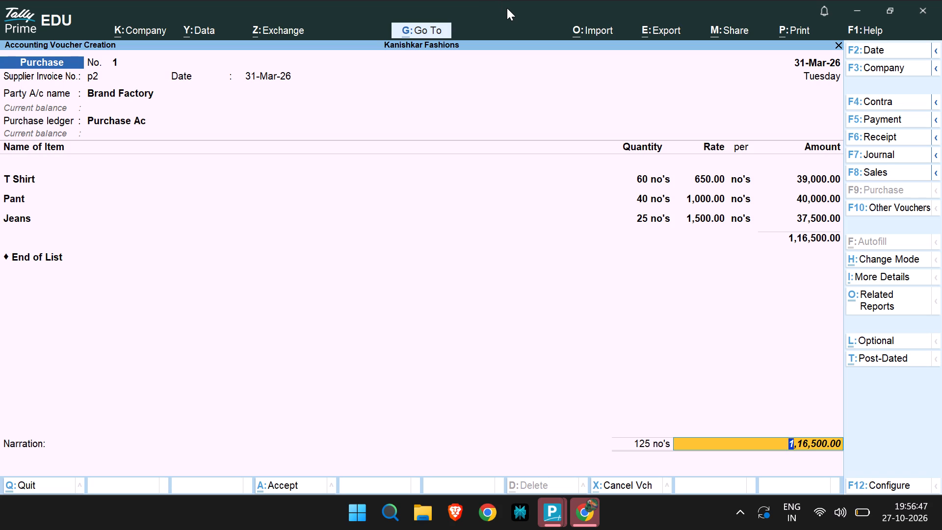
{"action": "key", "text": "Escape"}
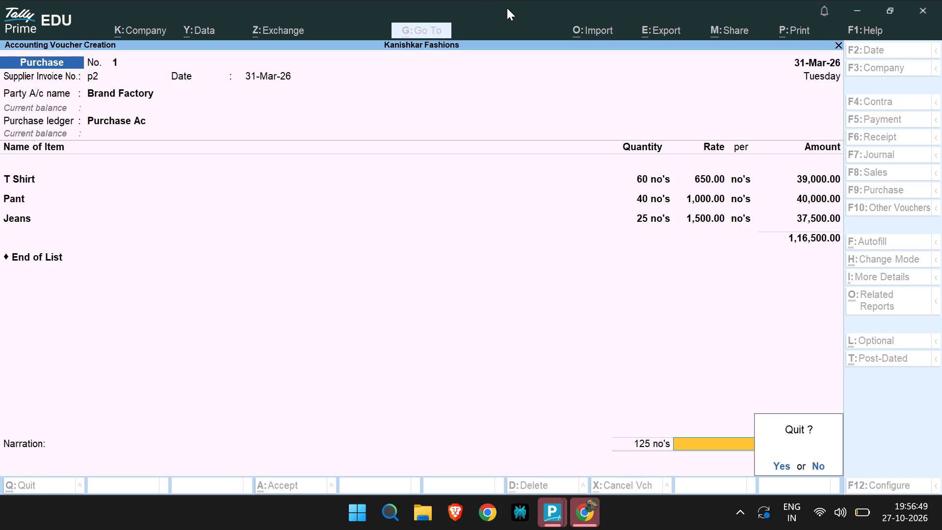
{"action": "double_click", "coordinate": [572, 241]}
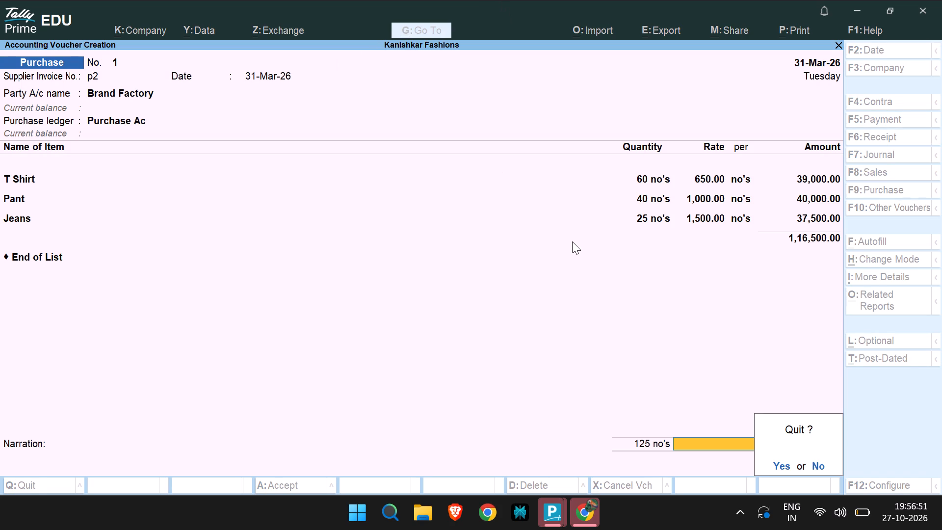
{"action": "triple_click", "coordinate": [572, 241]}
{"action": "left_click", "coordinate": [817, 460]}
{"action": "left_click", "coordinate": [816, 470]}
Go back through the T Shirt, Pant and Jeans lines, reviewing each item's godown, quantity, rate and amount up to the additional ledger line.
{"action": "left_click", "coordinate": [821, 241]}
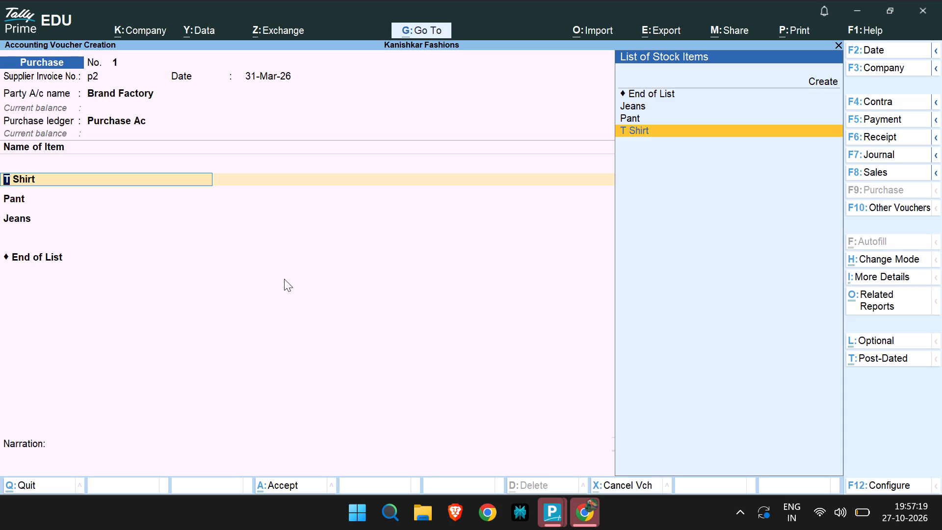
{"action": "left_click", "coordinate": [227, 307]}
{"action": "double_click", "coordinate": [121, 296]}
{"action": "key", "text": "Return"}
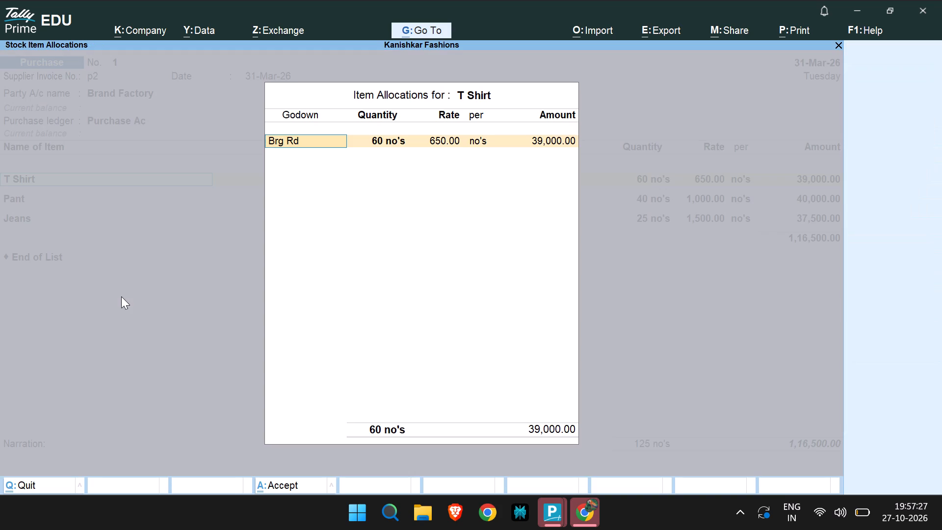
{"action": "key", "text": "Return"}
{"action": "key", "text": "Return"}
{"action": "key", "text": "Return"}
{"action": "key", "text": "Return"}
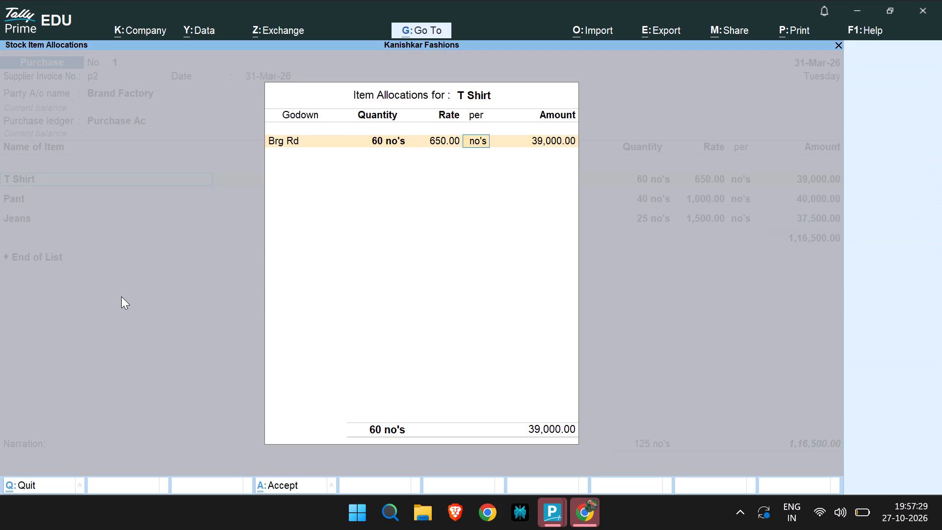
{"action": "key", "text": "Return"}
{"action": "key", "text": "Return"}
{"action": "key", "text": "Return"}
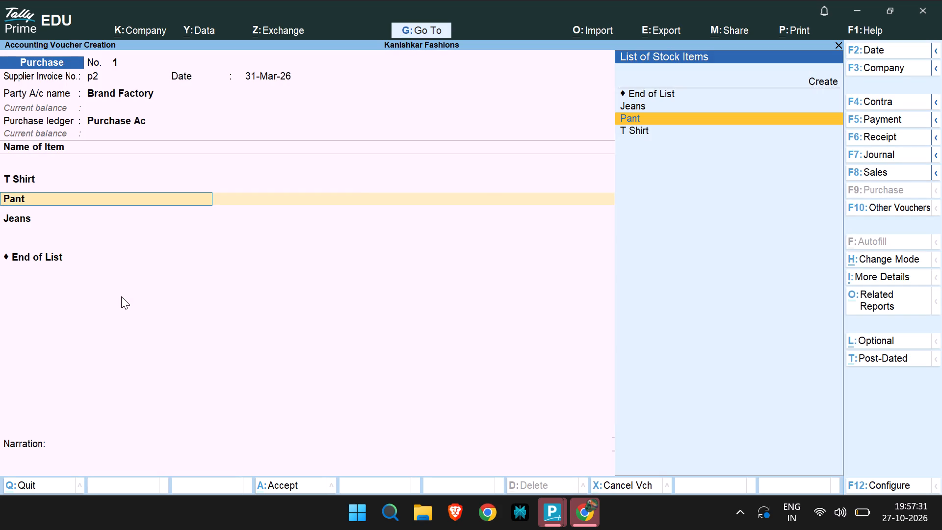
{"action": "key", "text": "Return"}
{"action": "key", "text": "Return"}
{"action": "key", "text": "Return"}
{"action": "key", "text": "Return"}
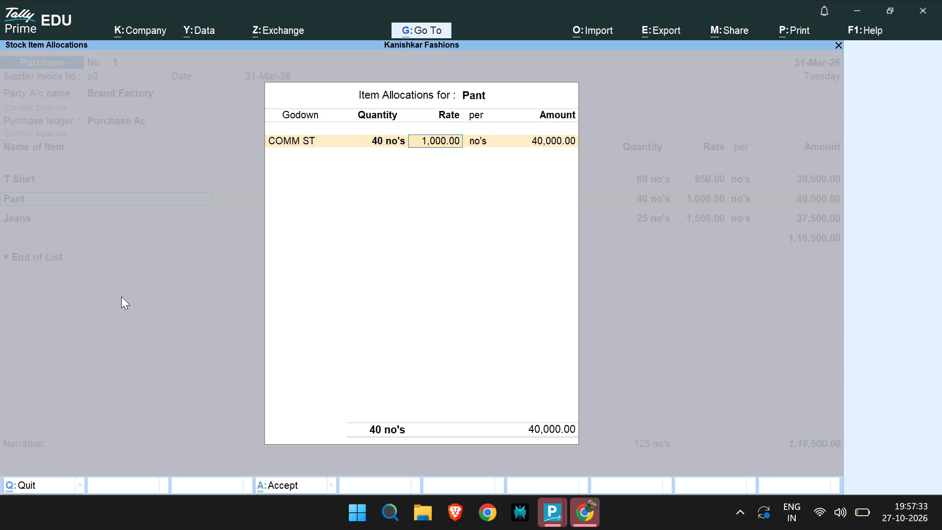
{"action": "key", "text": "Return"}
{"action": "key", "text": "Return"}
{"action": "key", "text": "Return"}
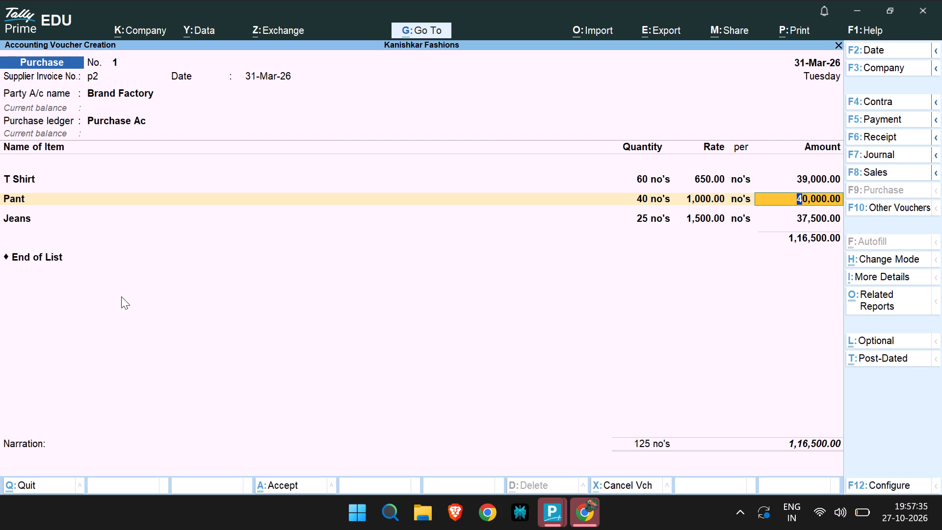
{"action": "key", "text": "Return"}
{"action": "key", "text": "Return"}
{"action": "key", "text": "Return"}
{"action": "key", "text": "Return"}
{"action": "key", "text": "Return"}
{"action": "key", "text": "Return"}
{"action": "key", "text": "Return"}
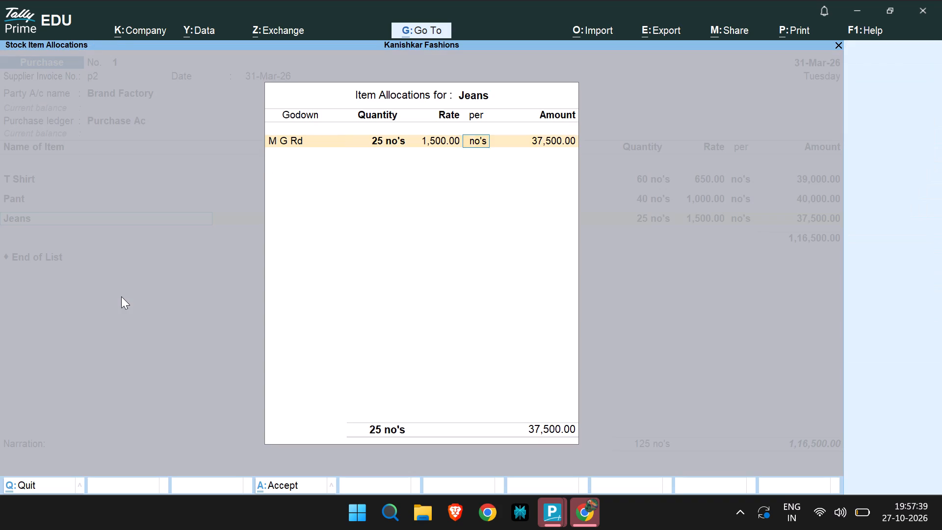
{"action": "key", "text": "Return"}
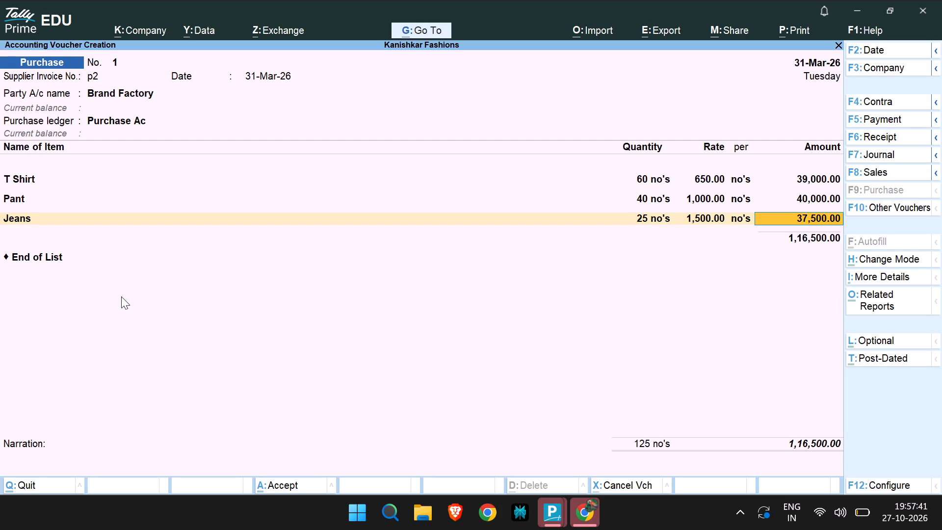
{"action": "key", "text": "Return"}
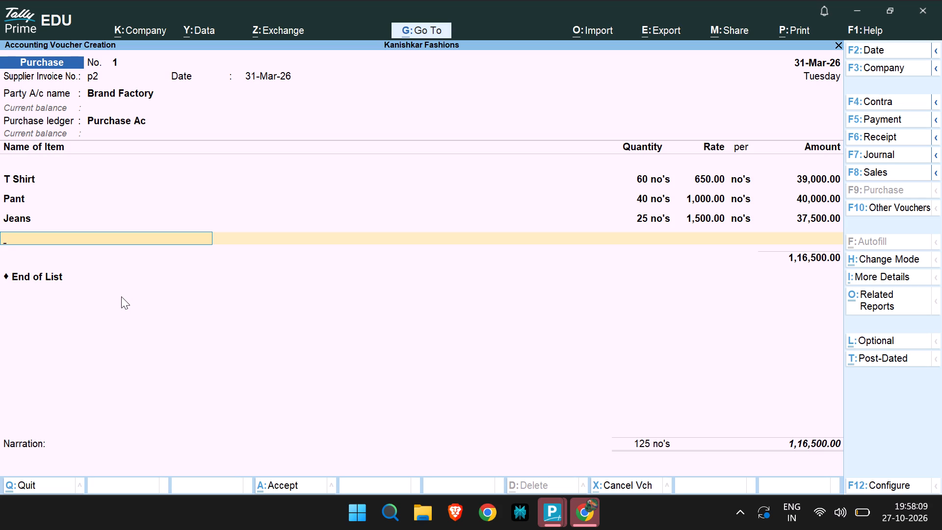
{"action": "key", "text": "Return"}
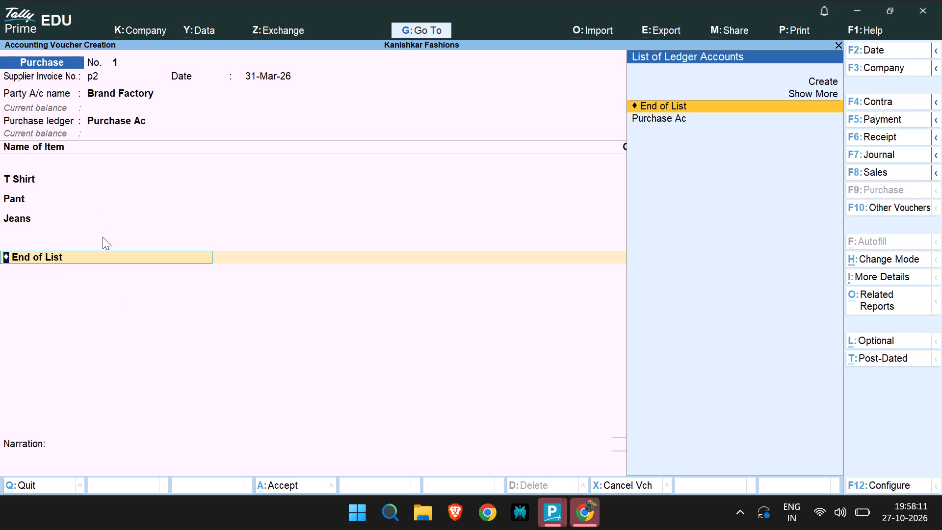
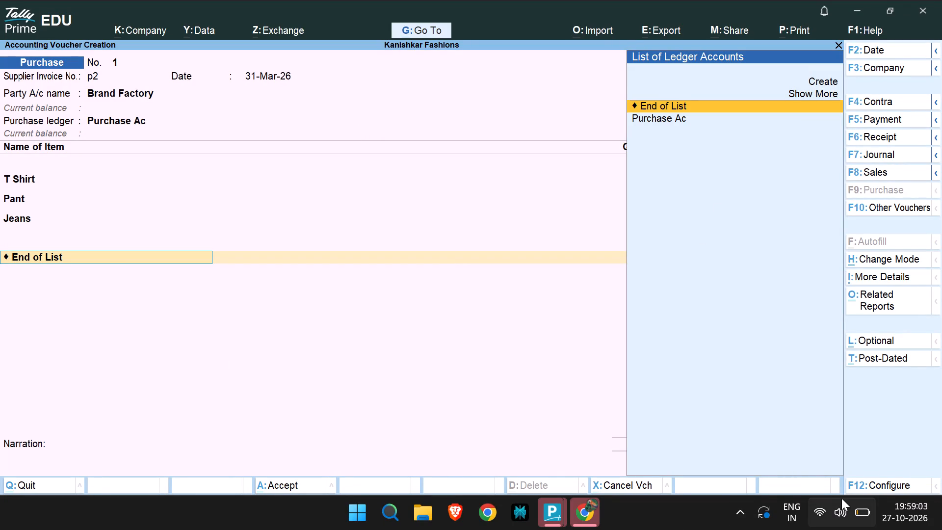
Raise the laptop's screen brightness to 89 and return to the purchase voucher.
{"action": "left_click", "coordinate": [833, 509]}
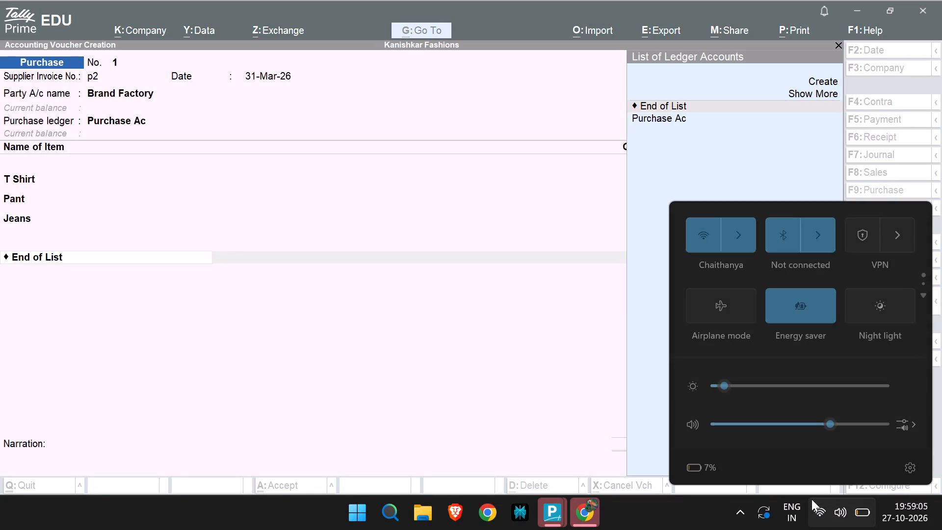
{"action": "left_click_drag", "start_coordinate": [748, 384], "coordinate": [785, 382]}
{"action": "double_click", "coordinate": [785, 382]}
{"action": "left_click_drag", "start_coordinate": [785, 382], "coordinate": [864, 393]}
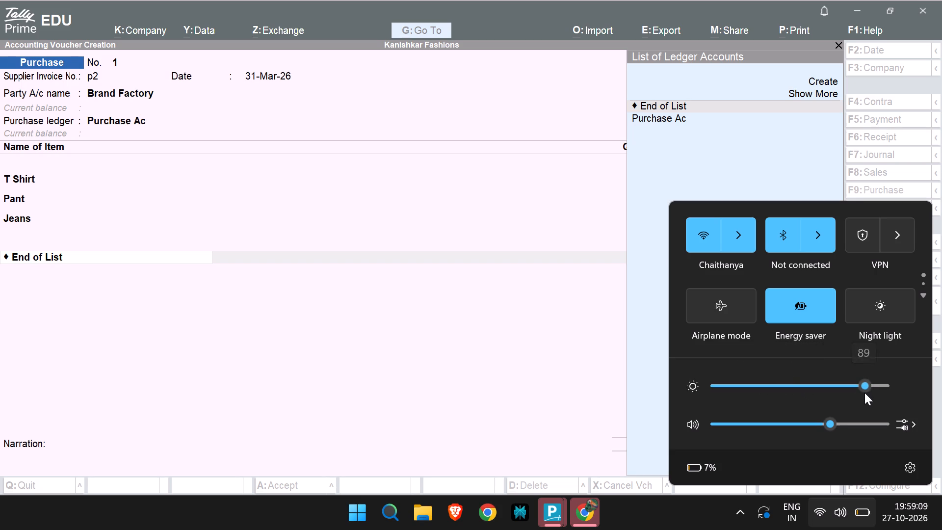
{"action": "left_click", "coordinate": [448, 361]}
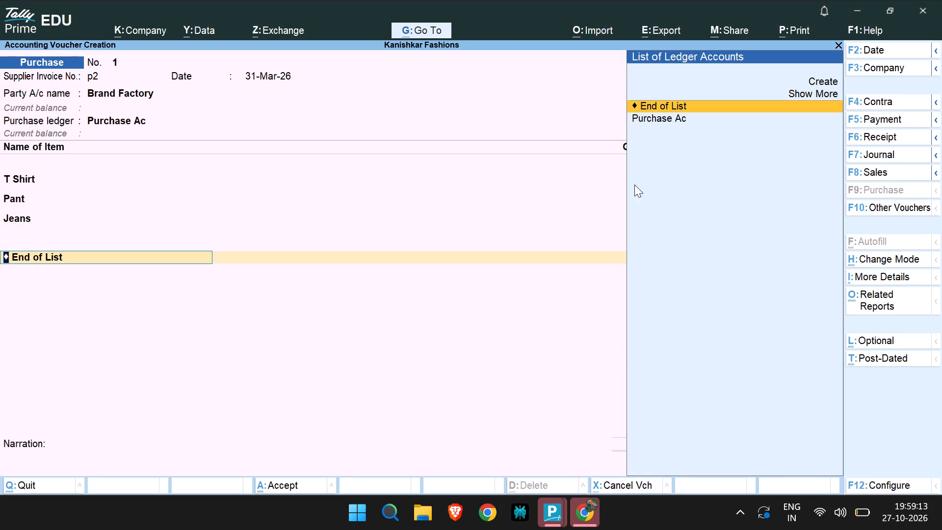
End the additional ledger entries and accept the purchase voucher's total, proceeding to the bill-wise details for Brand Factory.
{"action": "key", "text": "Return"}
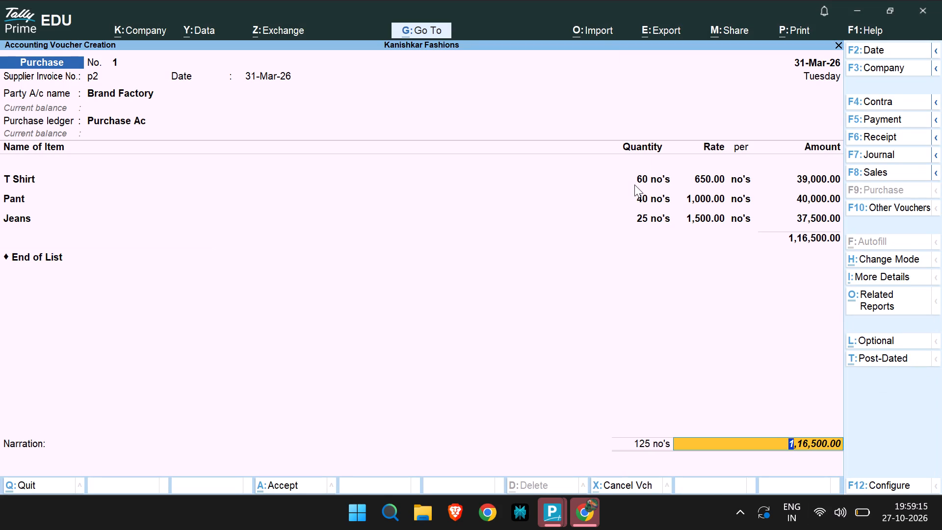
{"action": "key", "text": "Return"}
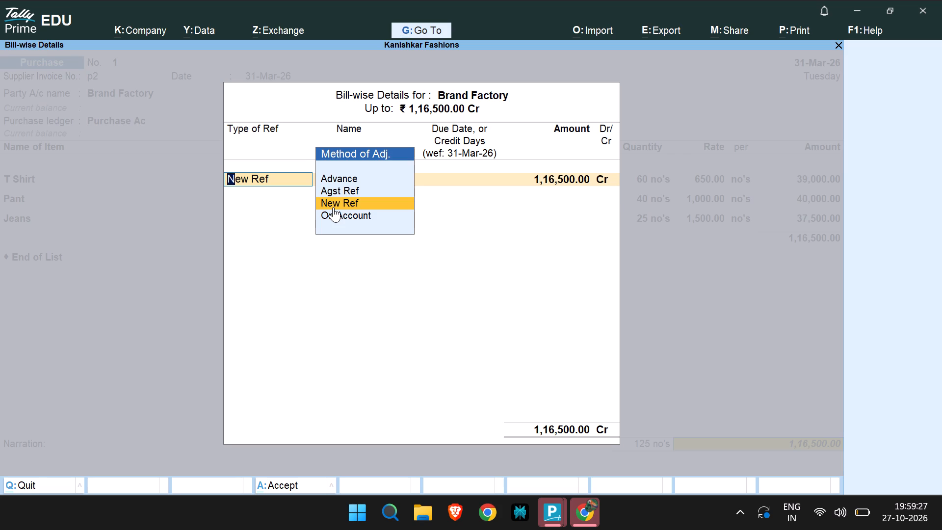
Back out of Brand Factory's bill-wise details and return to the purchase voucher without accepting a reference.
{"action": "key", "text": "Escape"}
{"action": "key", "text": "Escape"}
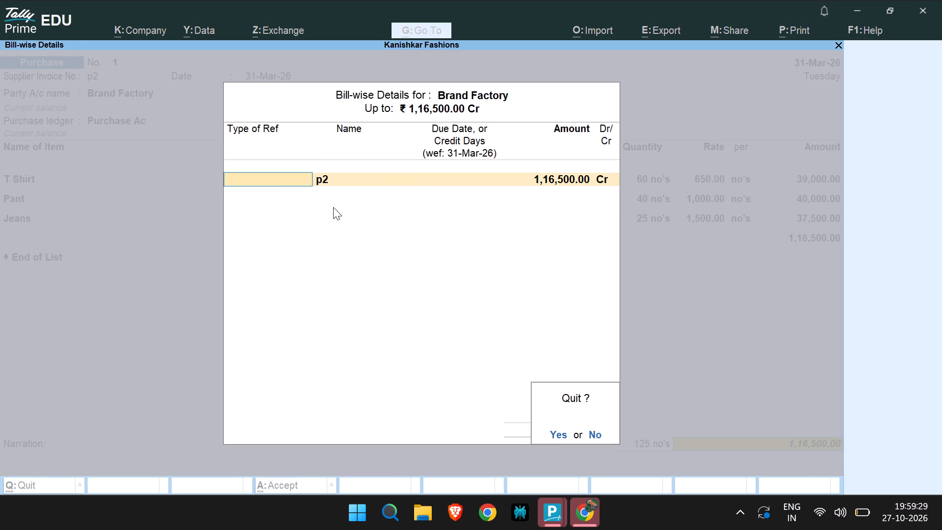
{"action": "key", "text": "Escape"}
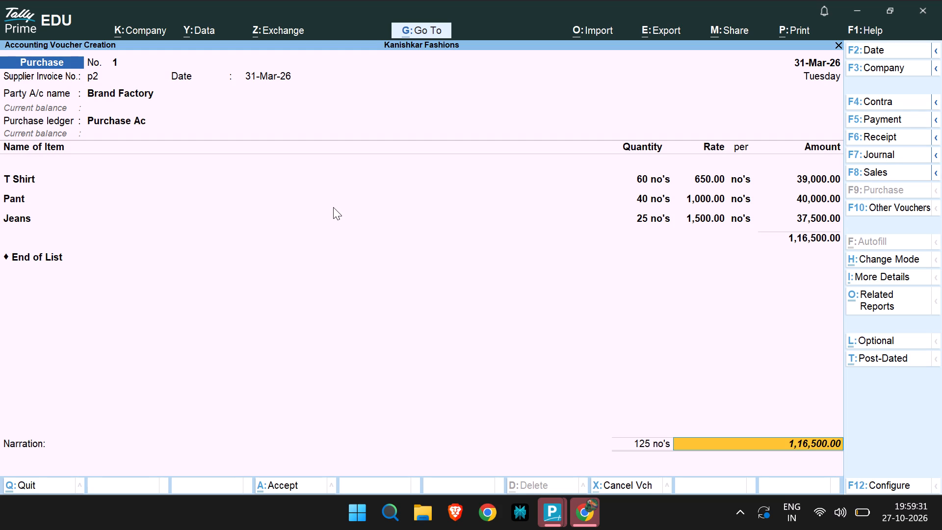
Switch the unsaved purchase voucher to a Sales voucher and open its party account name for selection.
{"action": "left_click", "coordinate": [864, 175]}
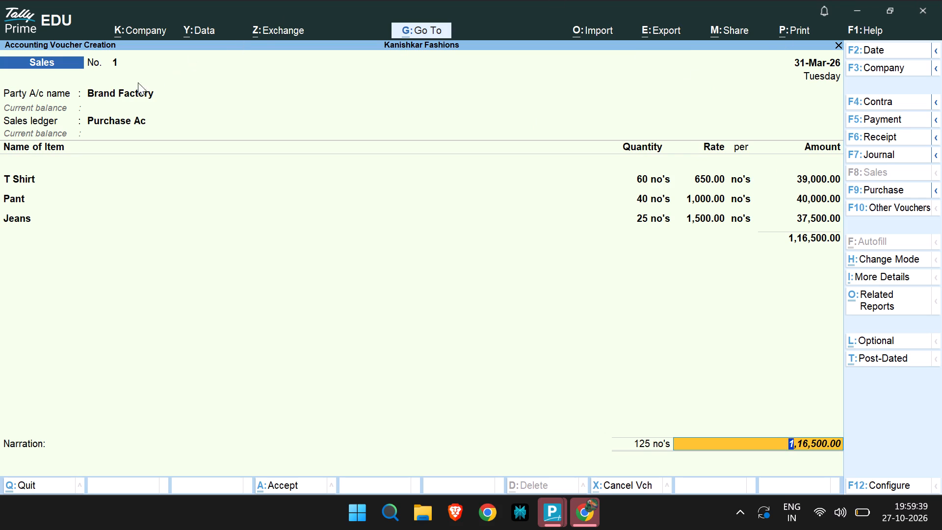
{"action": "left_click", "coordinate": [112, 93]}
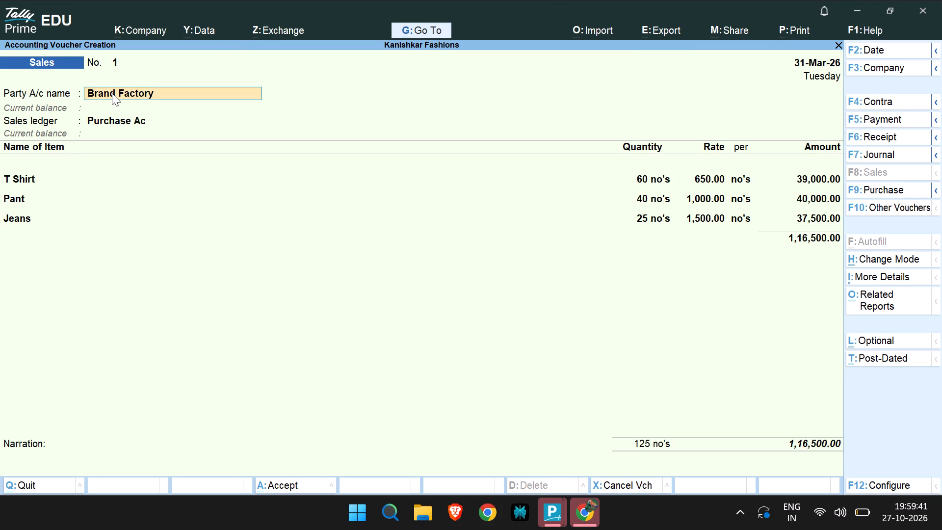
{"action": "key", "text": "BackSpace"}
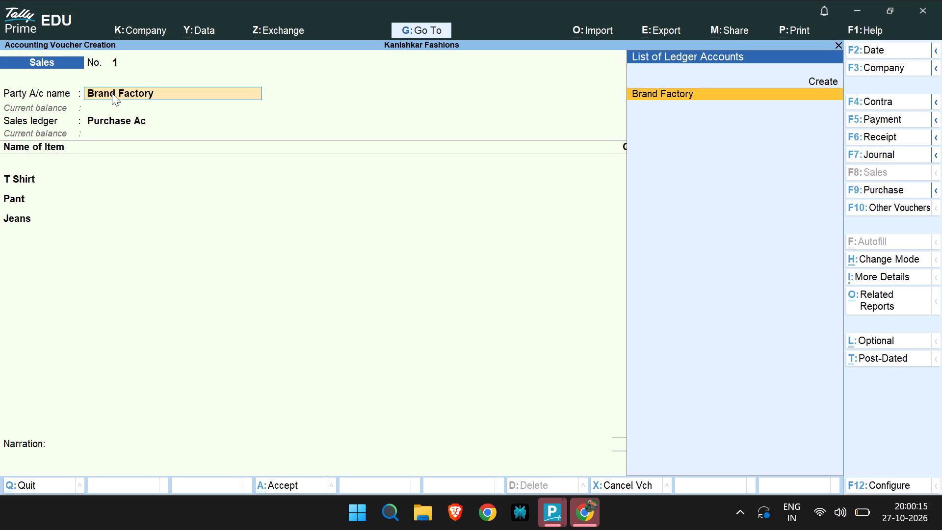
Quit TallyPrime without saving the open voucher, and close its License screen as well.
{"action": "left_click", "coordinate": [920, 11]}
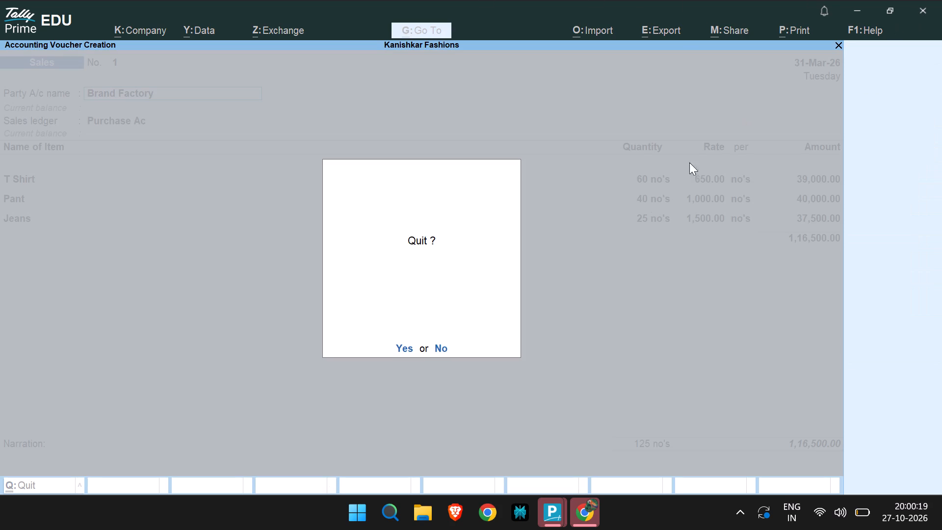
{"action": "left_click", "coordinate": [411, 350]}
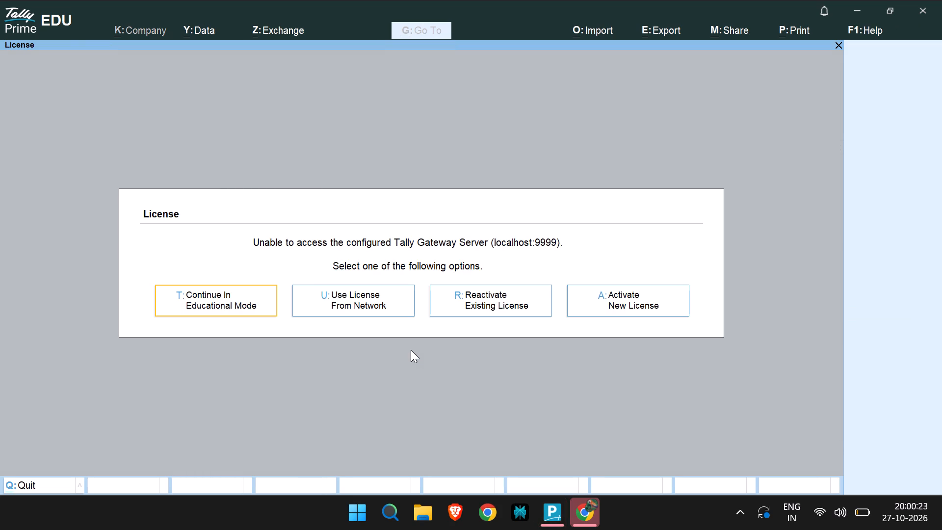
{"action": "left_click", "coordinate": [921, 10]}
{"action": "double_click", "coordinate": [921, 10]}
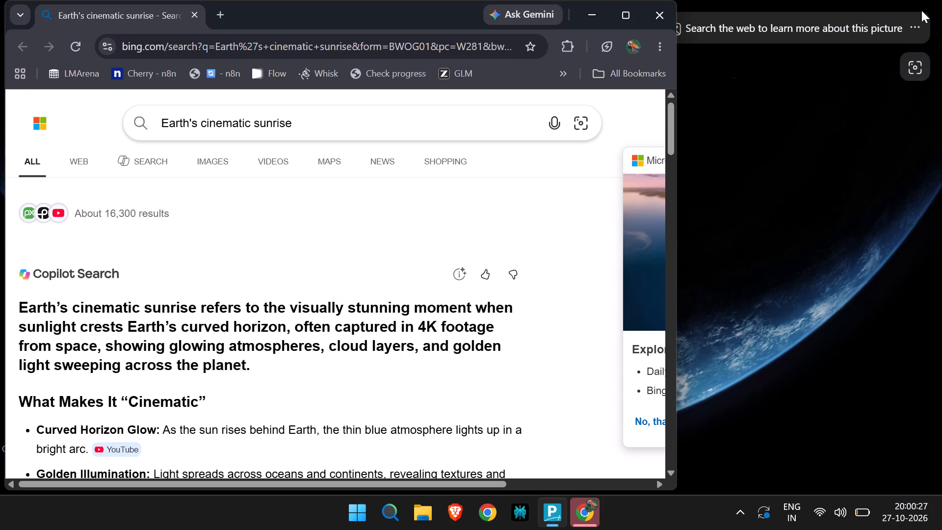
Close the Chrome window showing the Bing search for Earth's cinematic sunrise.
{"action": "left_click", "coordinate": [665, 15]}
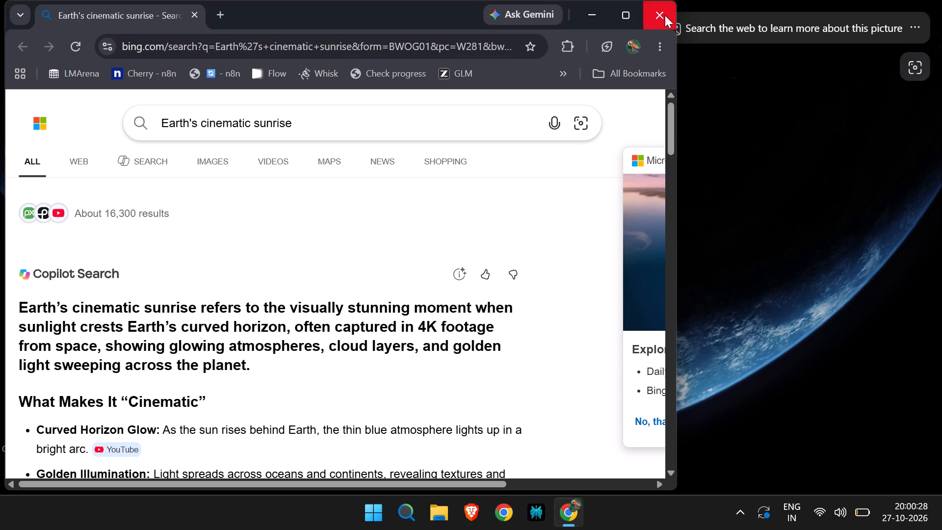